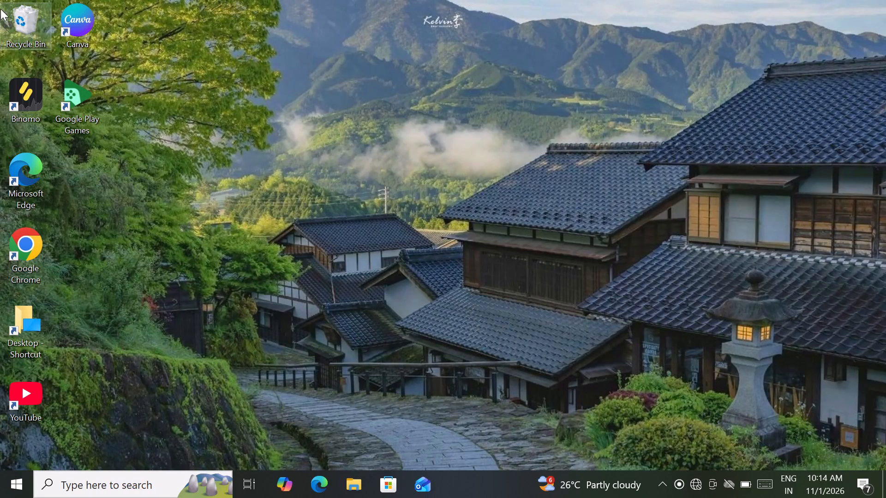
Launch Canva from the desktop.
double_click(83, 20)
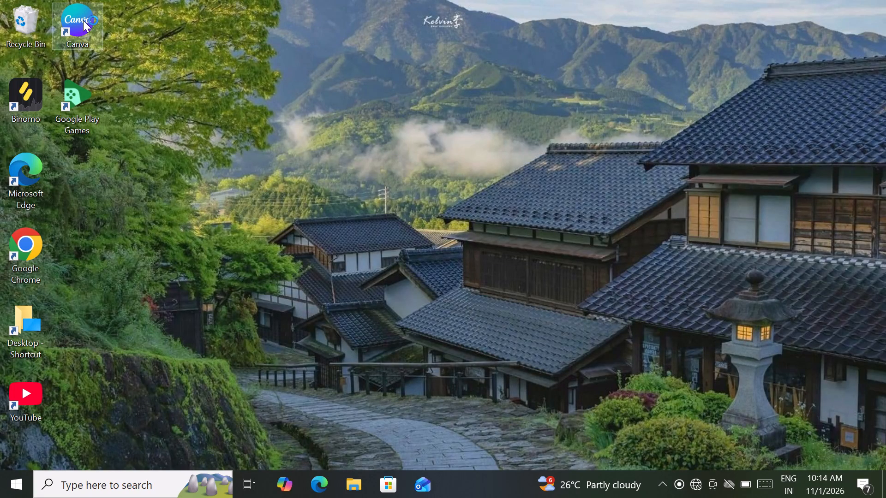
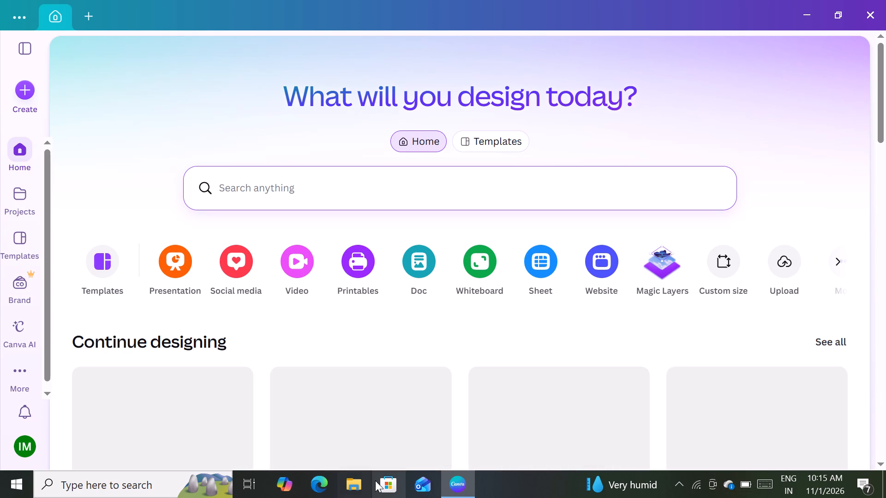
Minimize the Canva window and launch Google Chrome from the desktop.
left_click(28, 496)
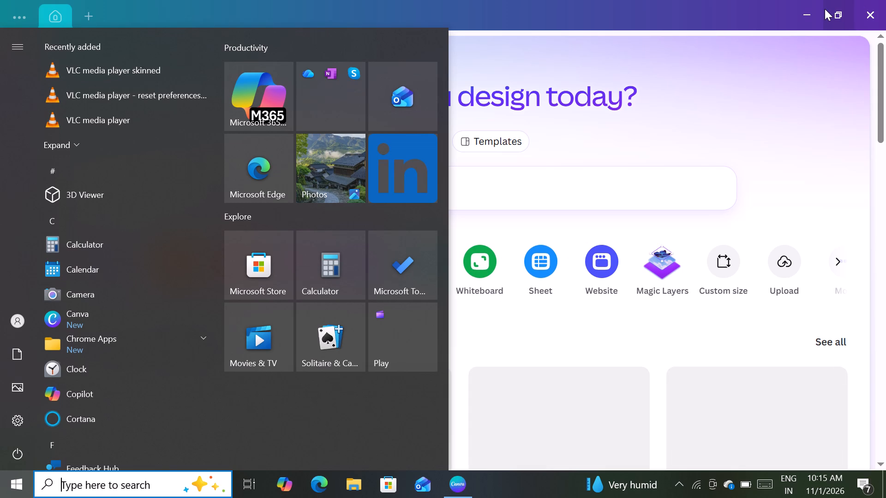
left_click(621, 50)
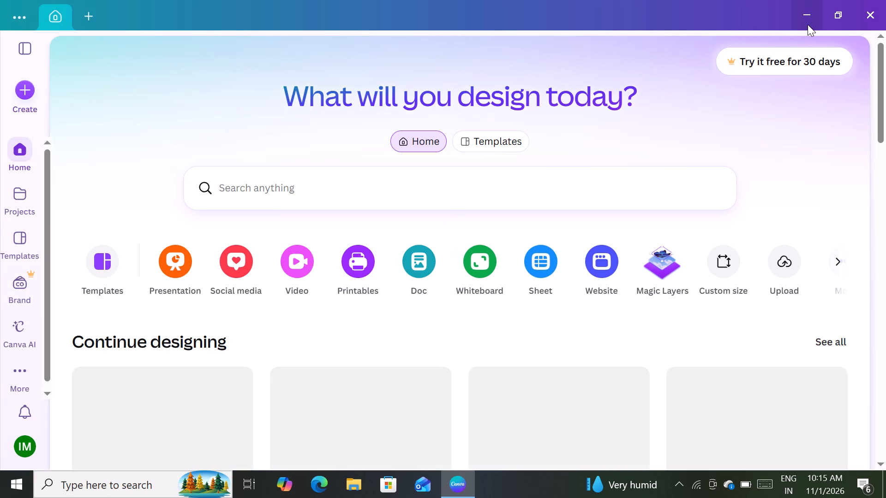
left_click(808, 24)
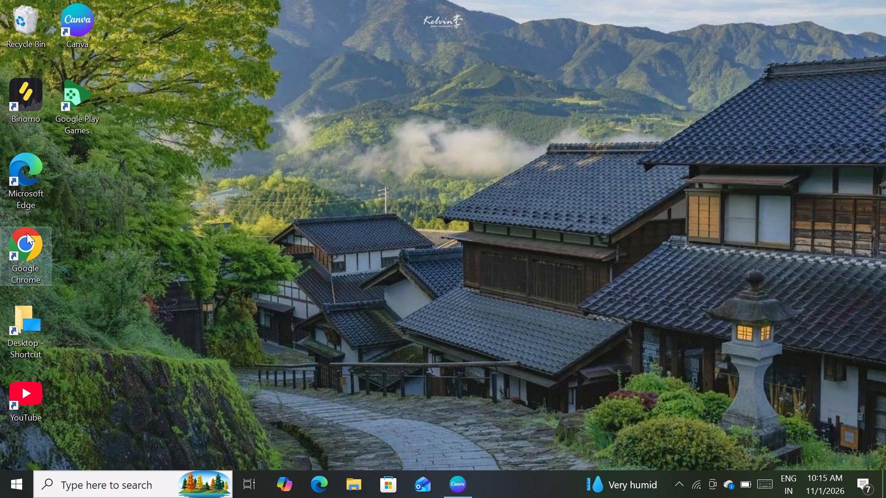
double_click(12, 240)
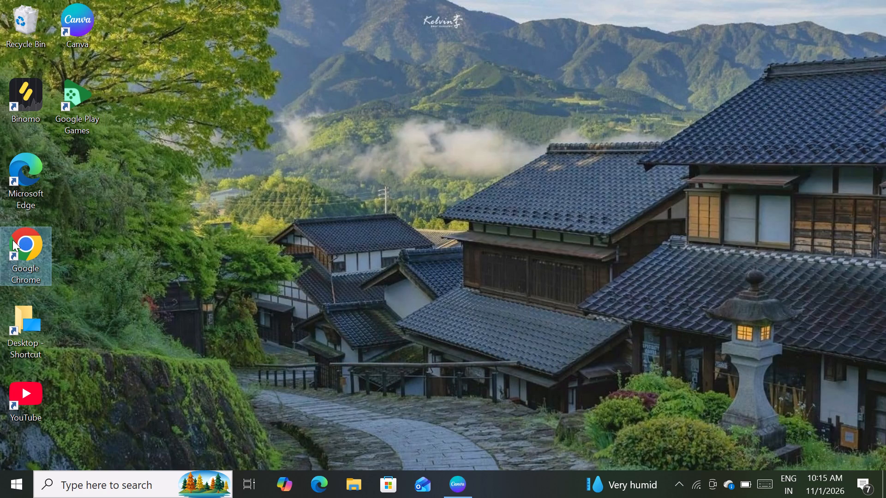
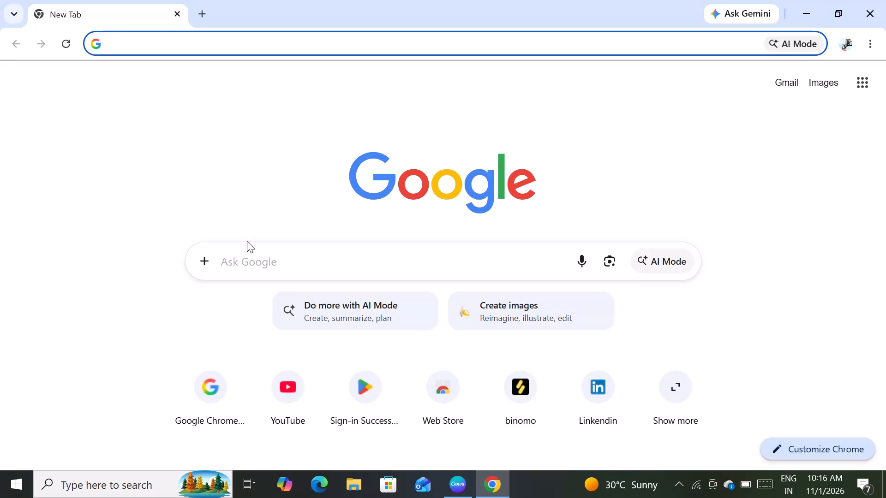
Search Google for pinterest using the matching search suggestion.
left_click(227, 267)
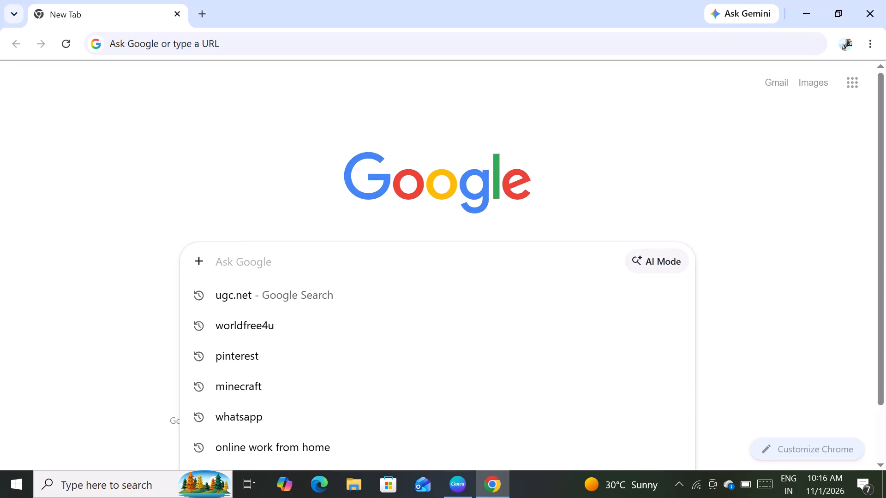
type("pi")
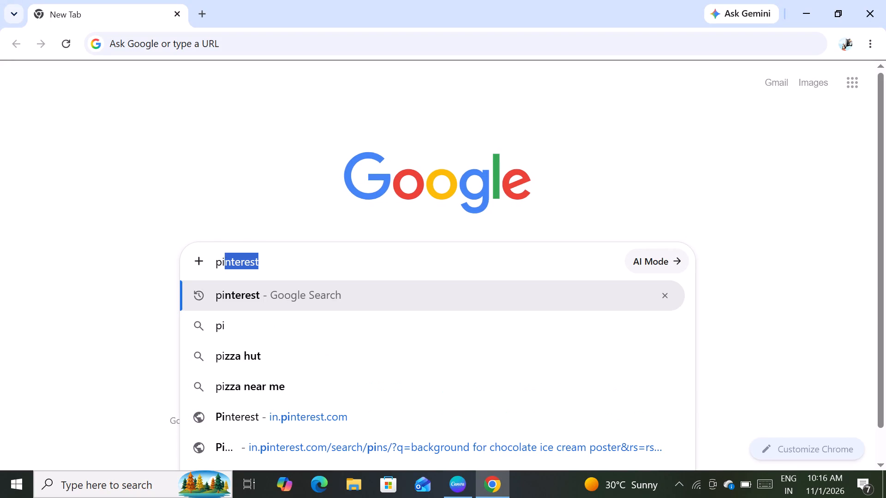
left_click(231, 291)
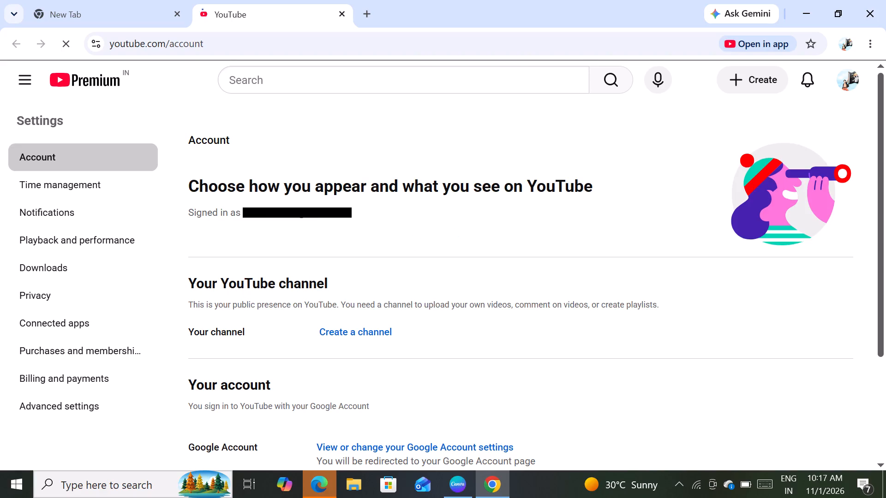
Close the YouTube account settings tab.
left_click(337, 17)
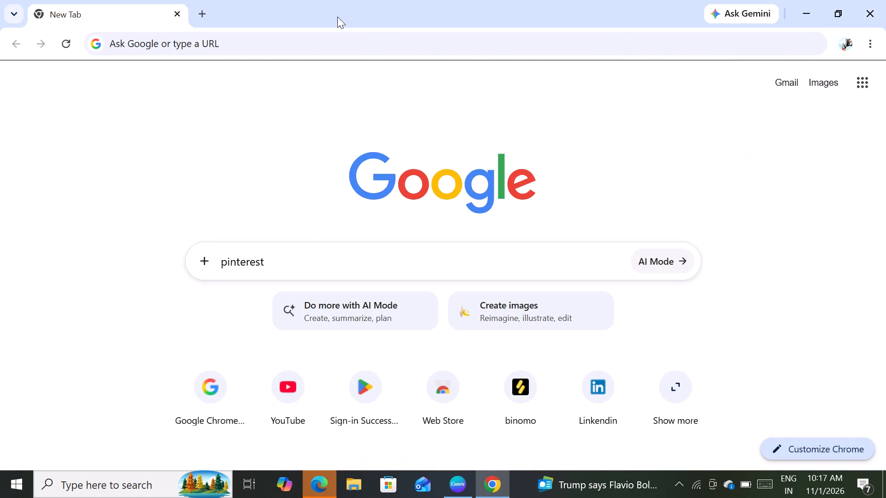
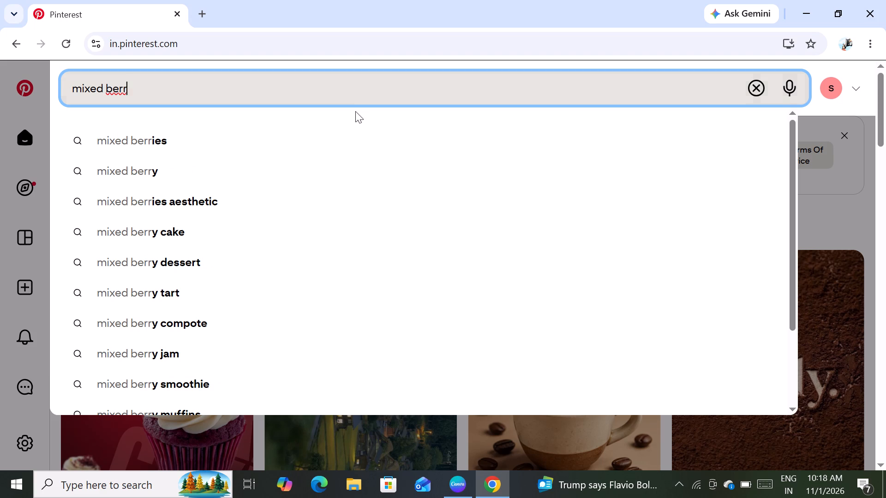
Search Pinterest for mixed berries and refine the search to the suggested mixed berries ice cream.
left_click(269, 138)
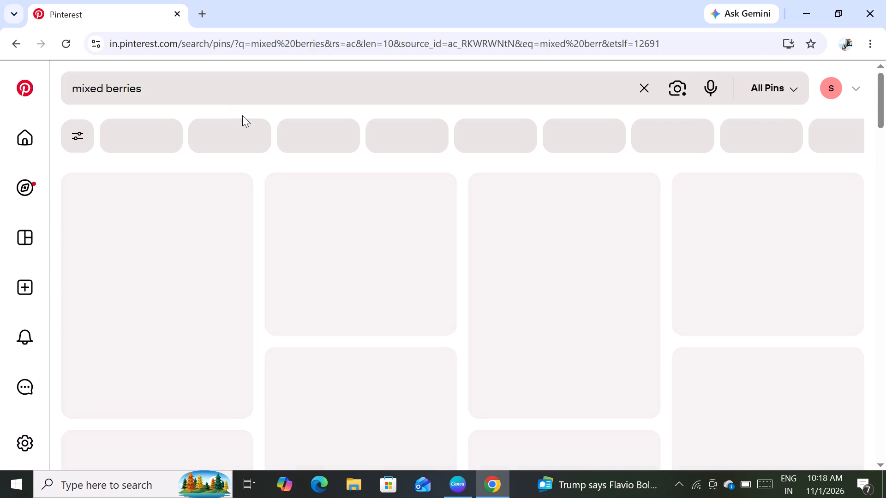
left_click(208, 83)
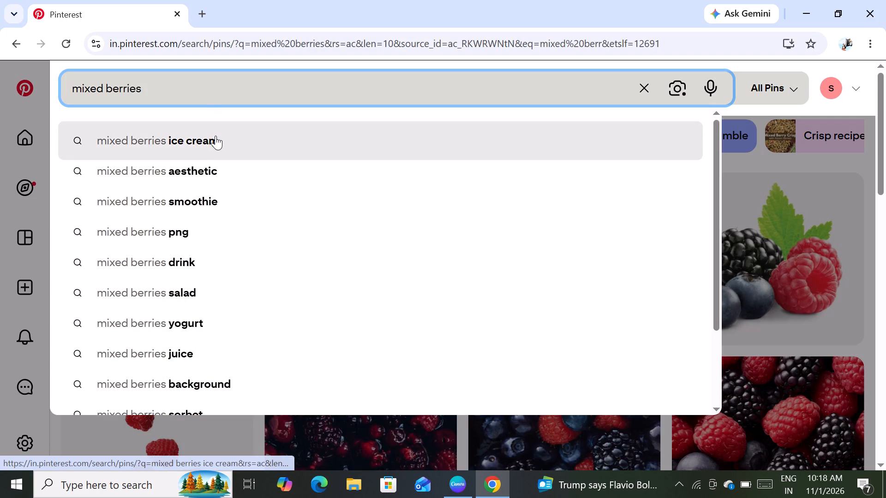
left_click(216, 136)
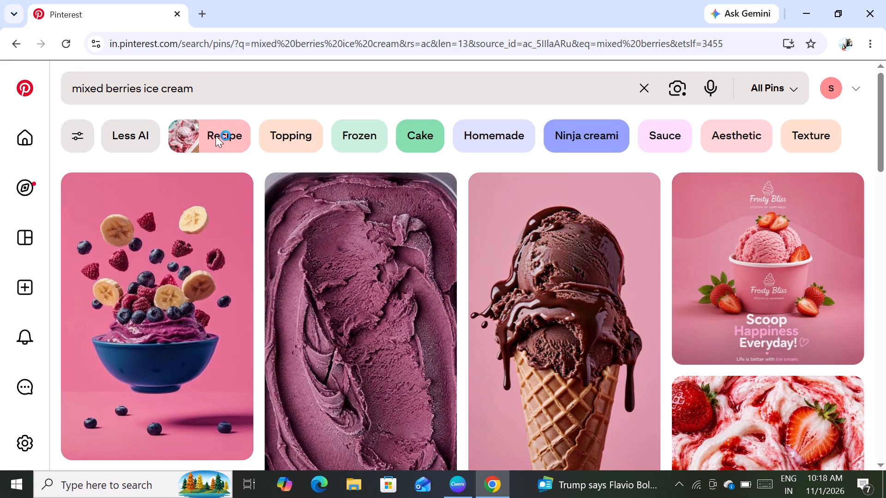
Browse the mixed berries ice cream pins for design inspiration and reference images.
scroll(216, 136, "down", 1)
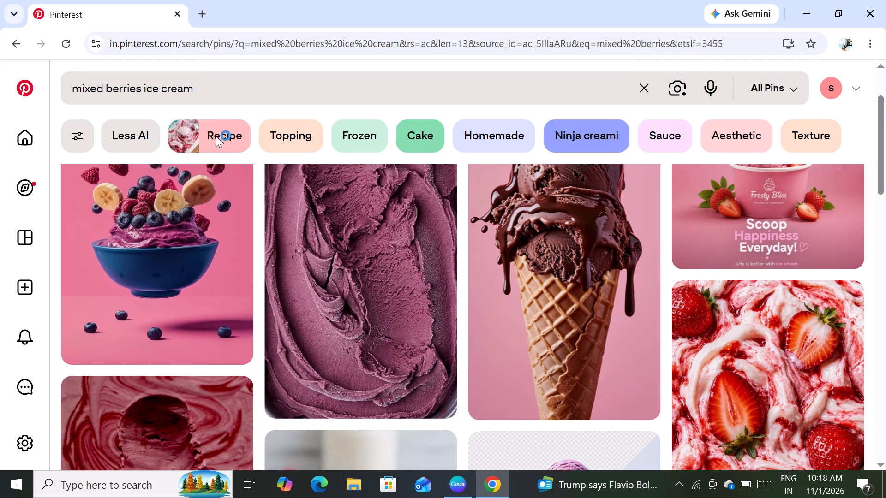
scroll(216, 136, "down", 6)
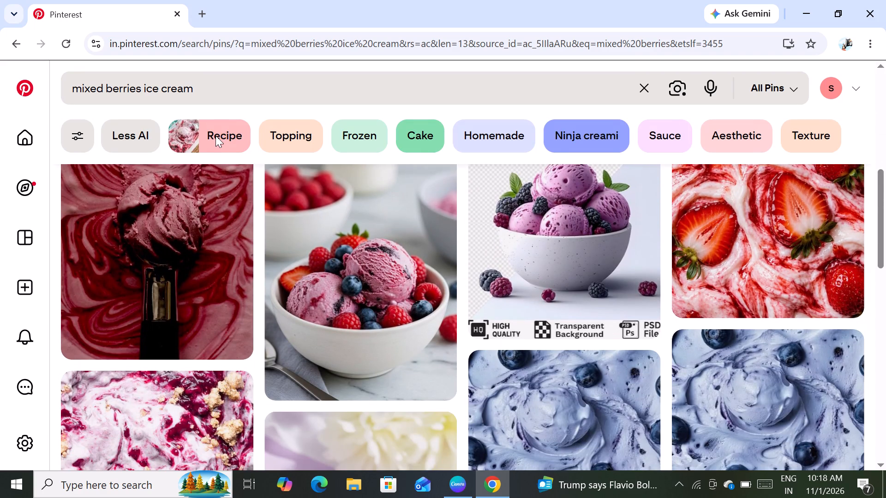
scroll(217, 124, "down", 5)
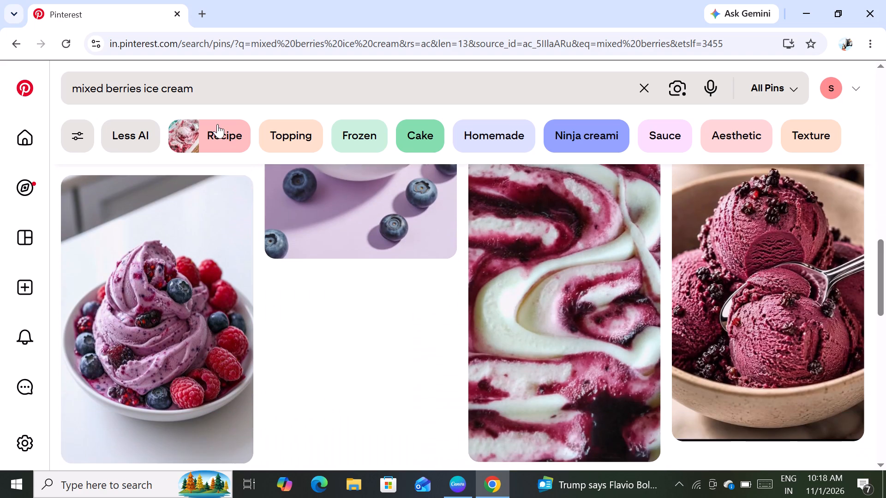
scroll(217, 124, "down", 3)
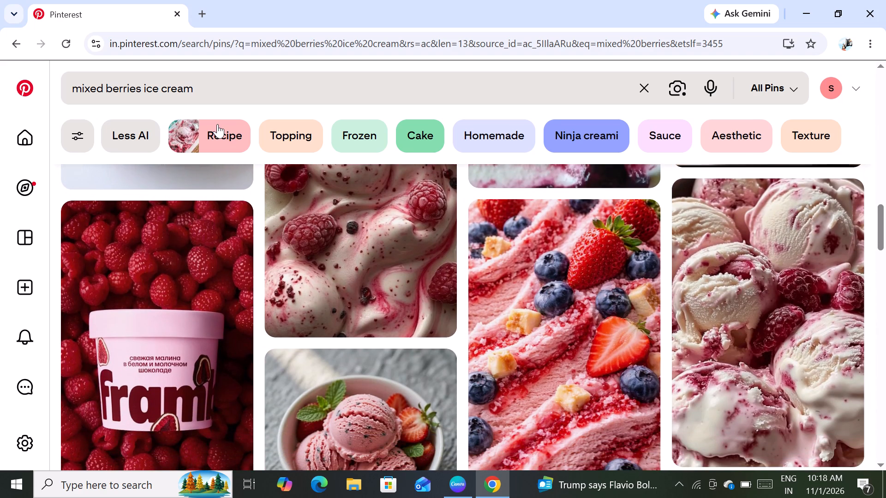
scroll(217, 124, "down", 2)
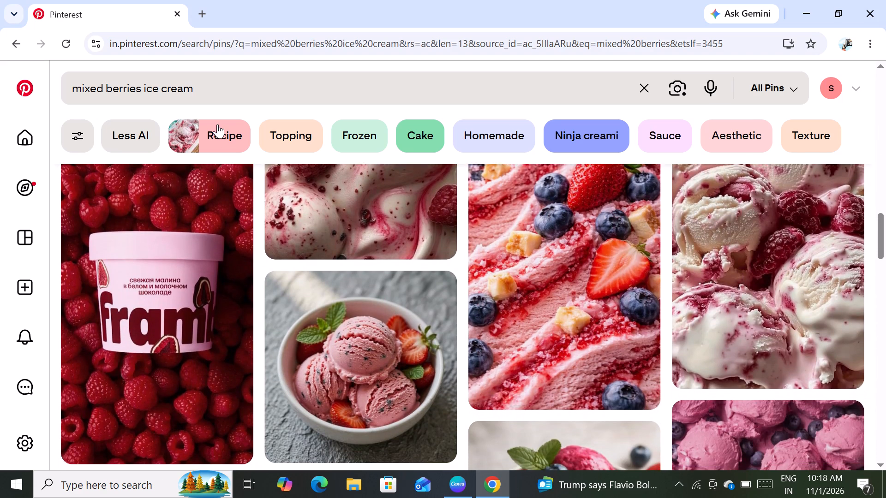
scroll(217, 124, "down", 3)
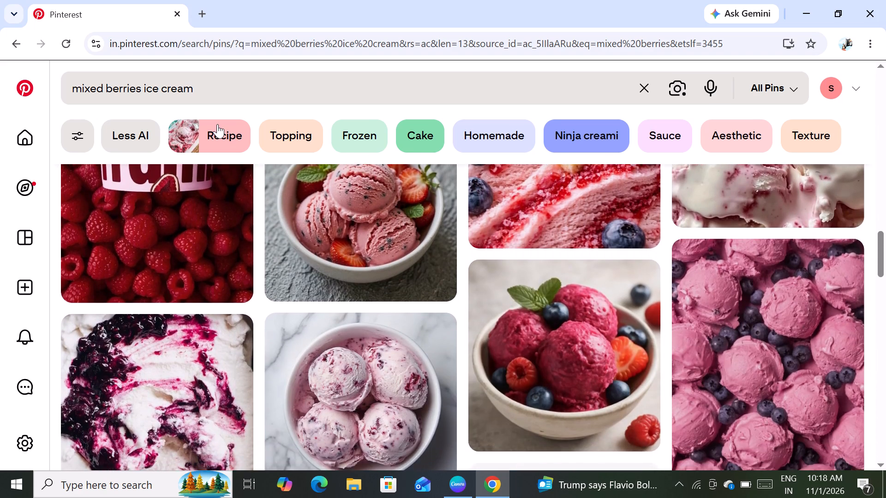
scroll(217, 124, "down", 3)
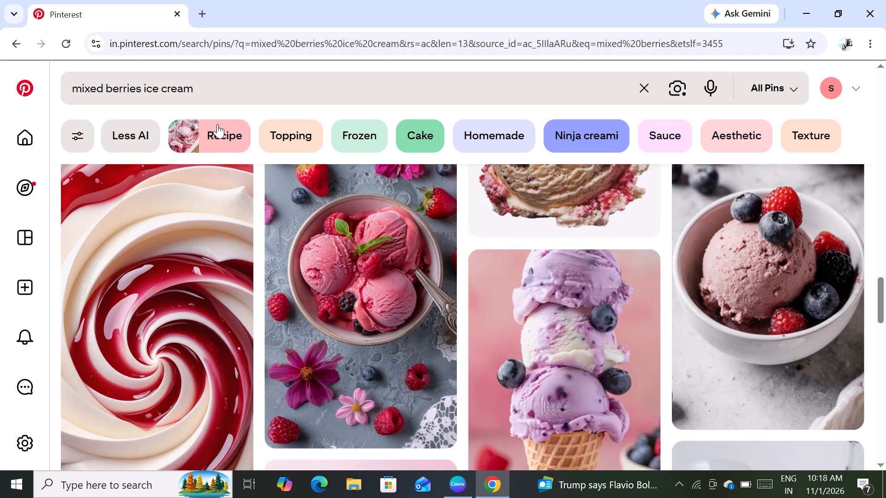
scroll(217, 124, "down", 2)
scroll(217, 124, "right", 3)
scroll(217, 124, "up", 1)
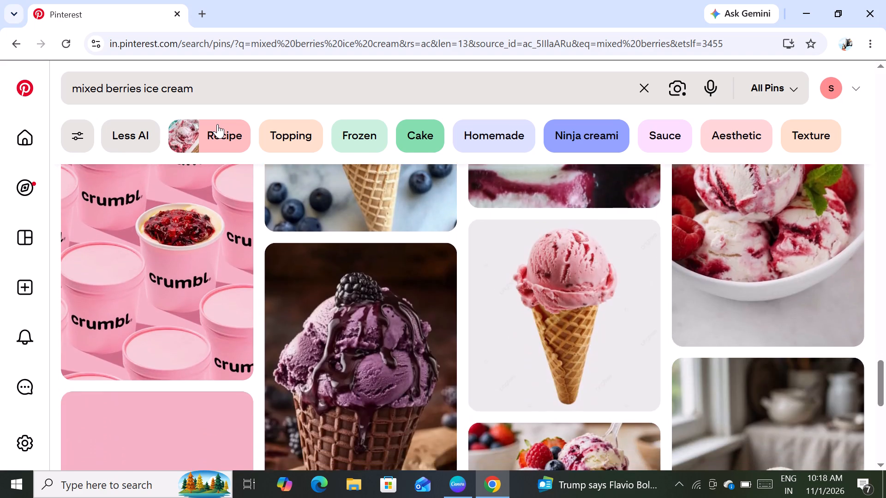
scroll(217, 124, "up", 9)
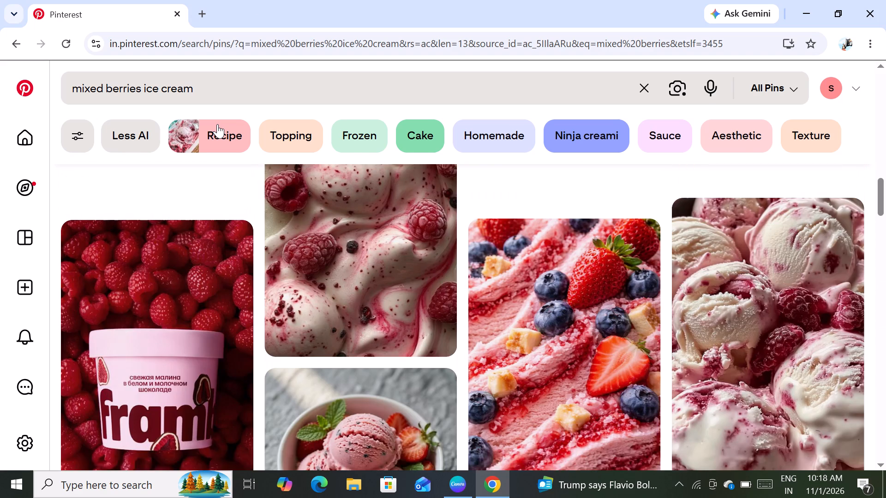
Extend the Pinterest search query to mixed berries ice cream poster.
left_click(213, 89)
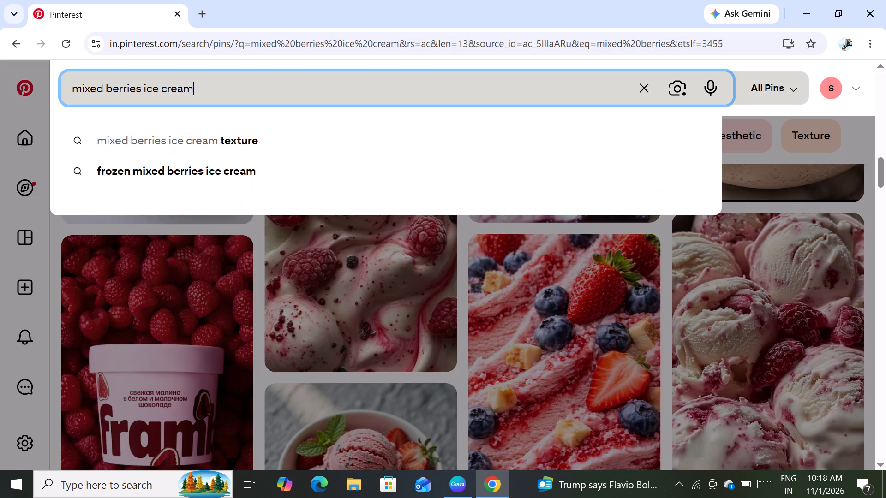
key("space")
type("po")
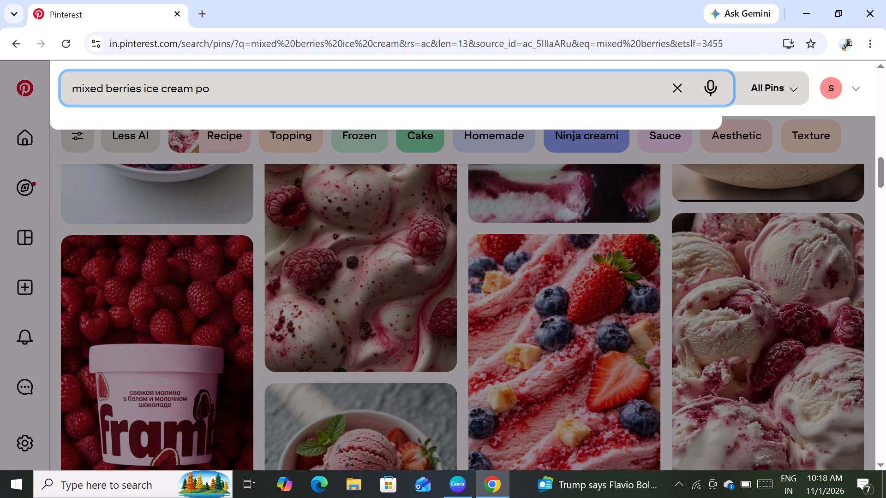
type("ster")
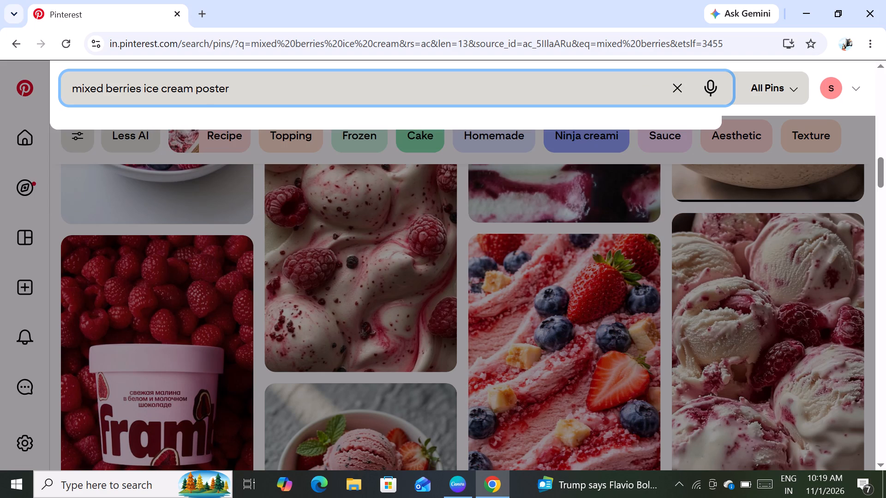
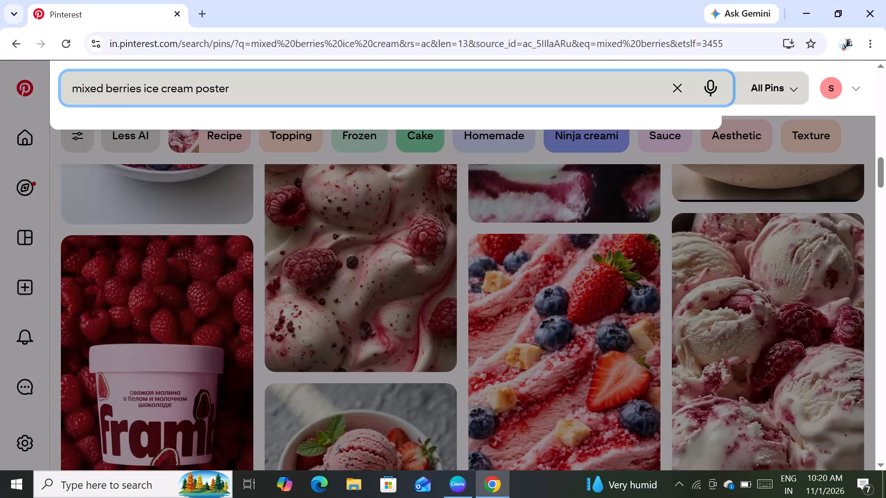
Run the mixed berries ice cream poster search, browse the resulting posters, and open the purple Blueberry Delight poster pin.
key("Return")
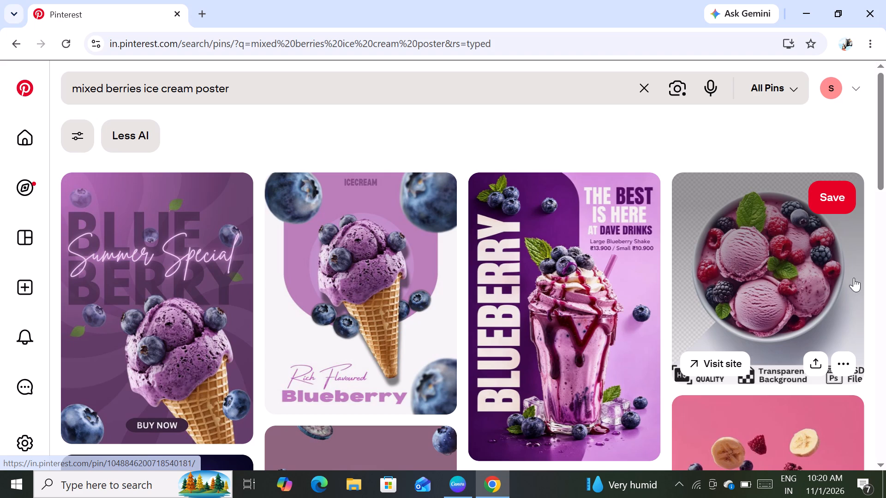
scroll(679, 292, "down", 5)
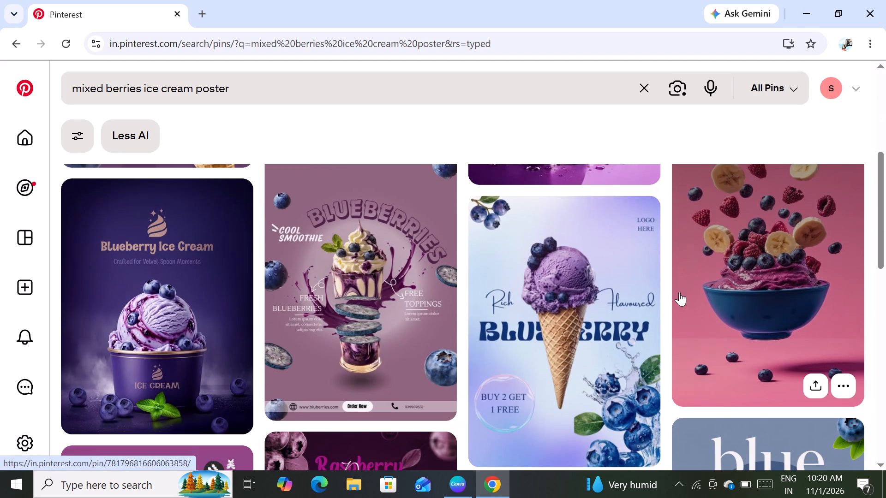
scroll(679, 292, "down", 2)
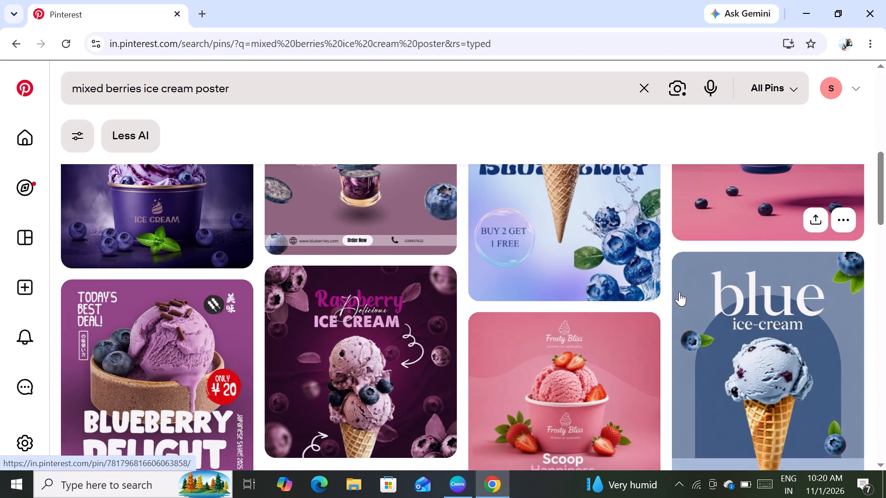
scroll(679, 292, "down", 2)
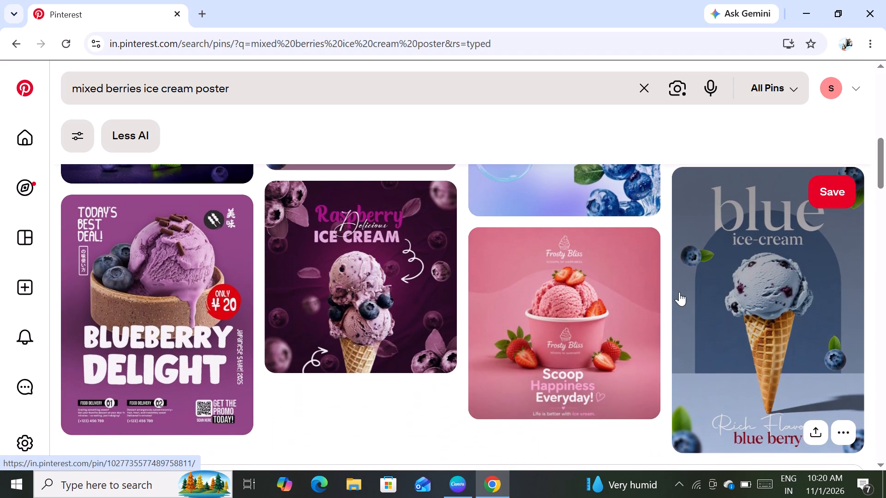
scroll(679, 292, "down", 1)
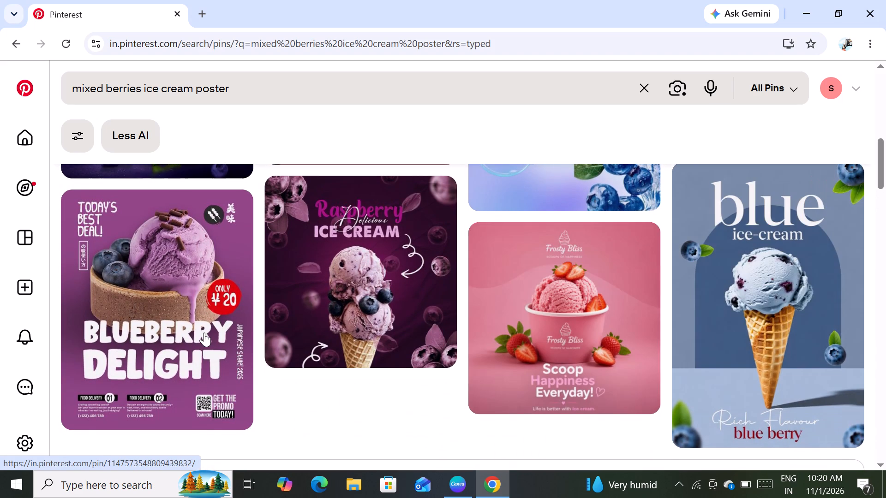
left_click(204, 332)
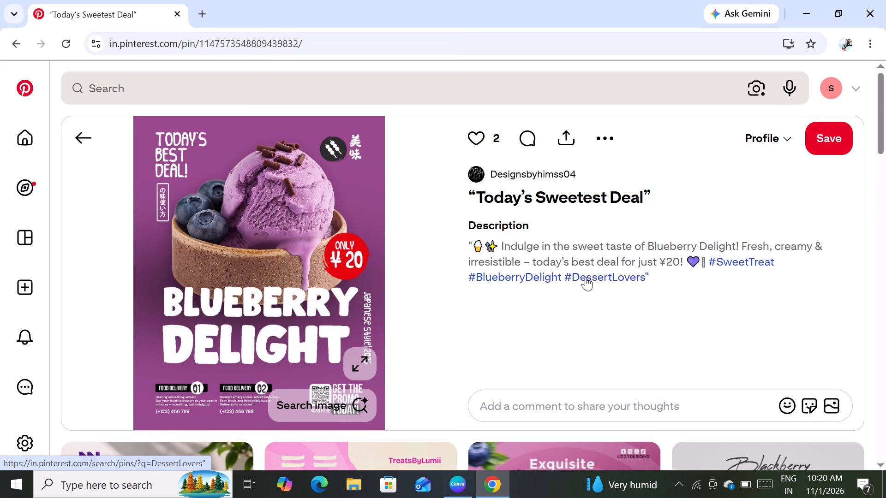
View the Exquisite Ice Cream Blackberry flyer from the related pins, and return to the Blueberry Delight pin.
scroll(586, 277, "down", 1)
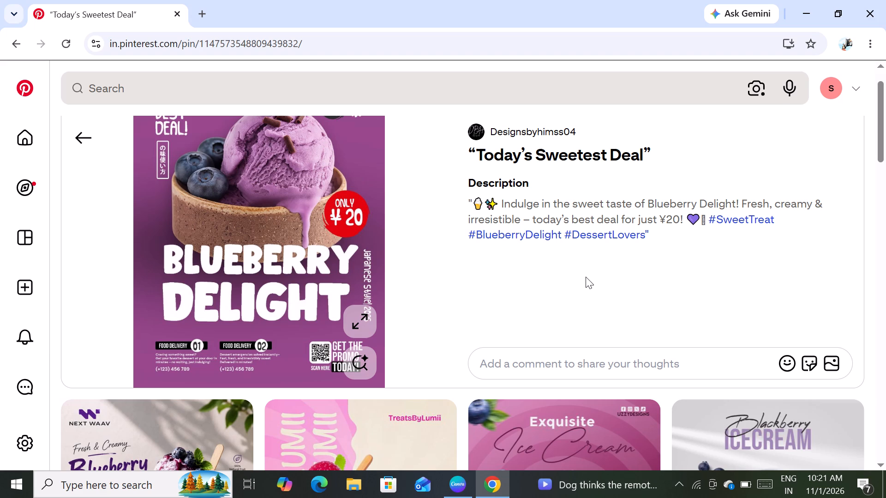
scroll(586, 277, "down", 2)
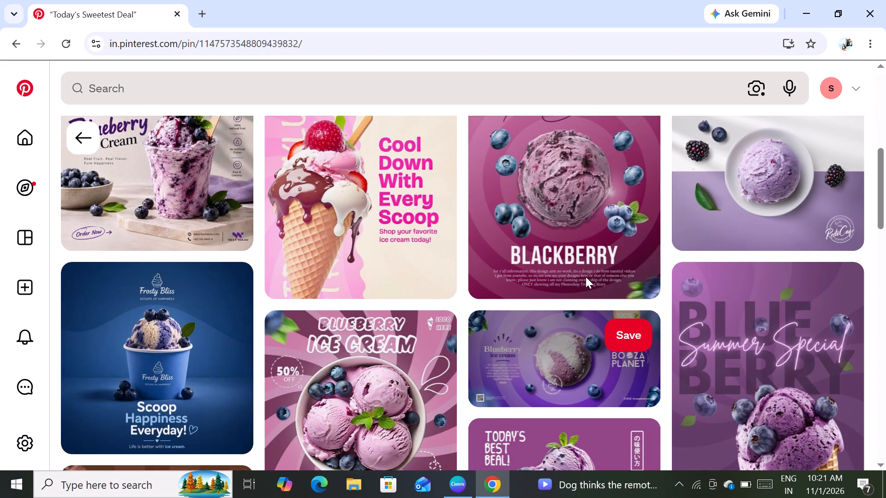
left_click(592, 337)
scroll(592, 337, "down", 1)
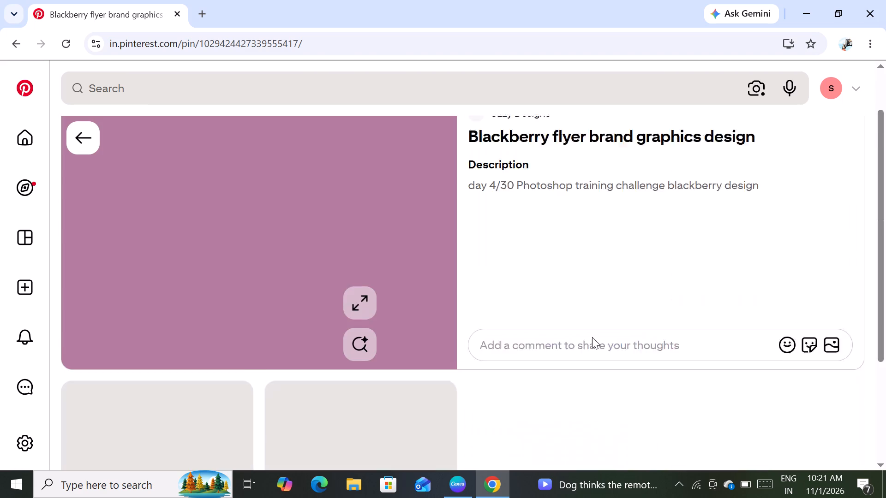
scroll(592, 337, "down", 2)
scroll(592, 337, "up", 3)
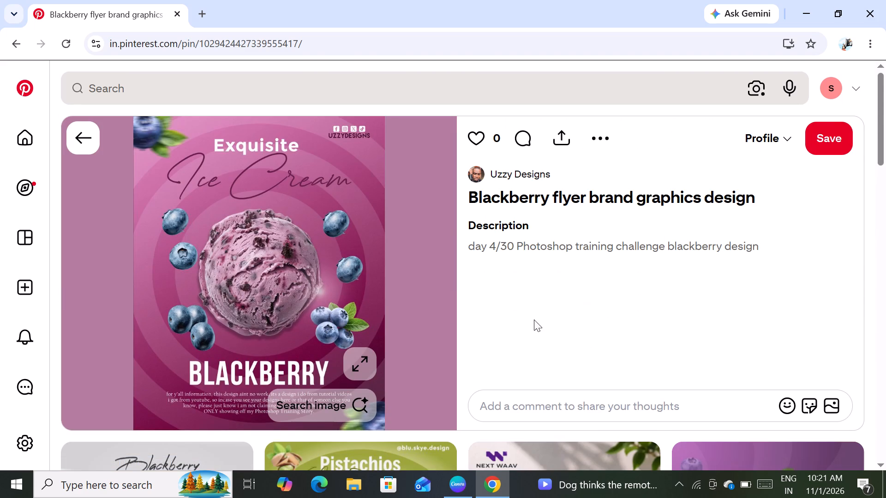
left_click(75, 145)
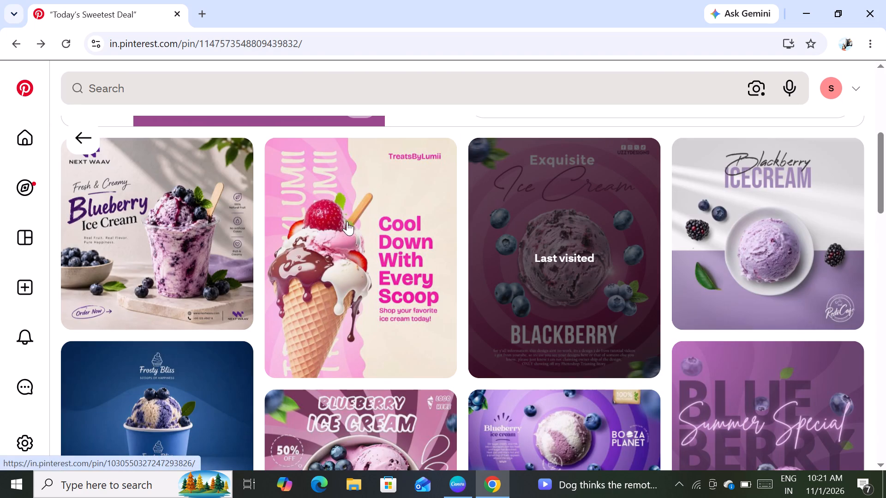
Examine the related dessert and drink posters beneath the Blueberry Delight pin for layout, colour and typography ideas.
scroll(306, 225, "down", 4)
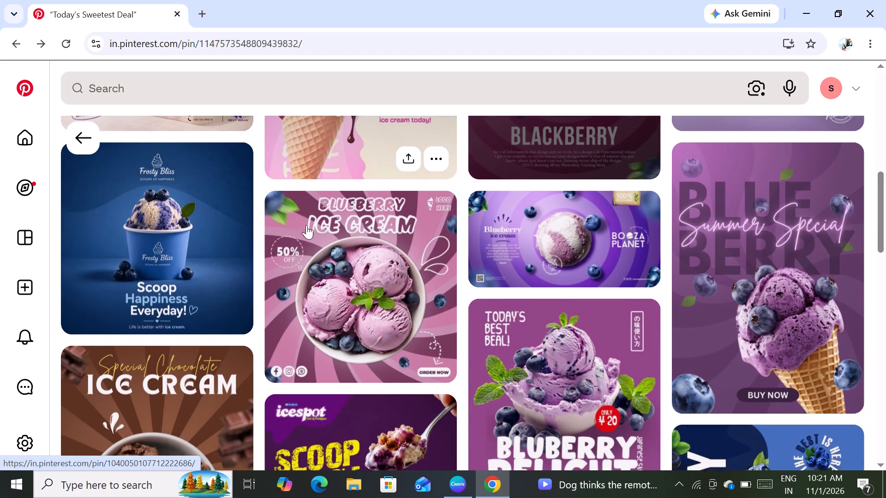
scroll(306, 225, "down", 1)
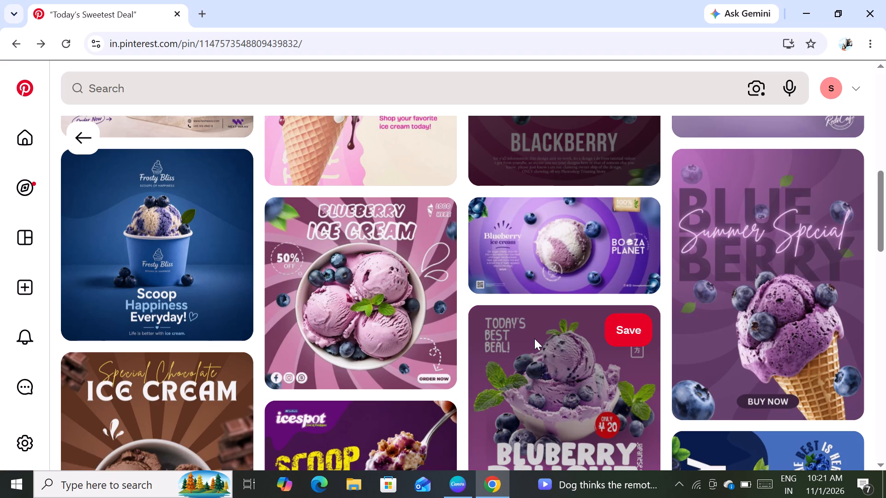
scroll(534, 338, "down", 2)
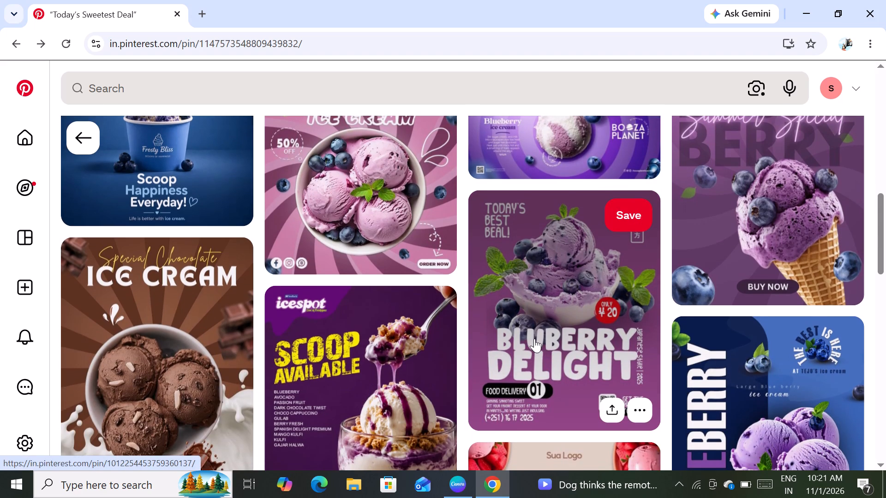
scroll(534, 338, "down", 1)
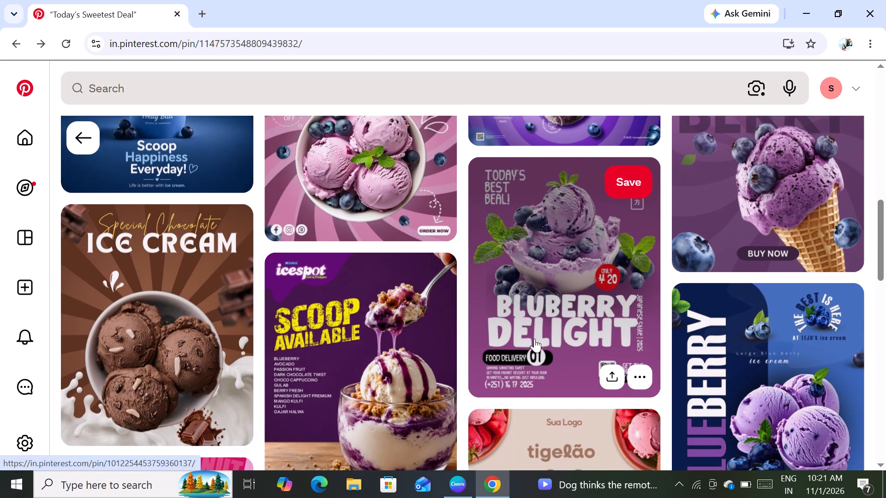
scroll(534, 338, "down", 4)
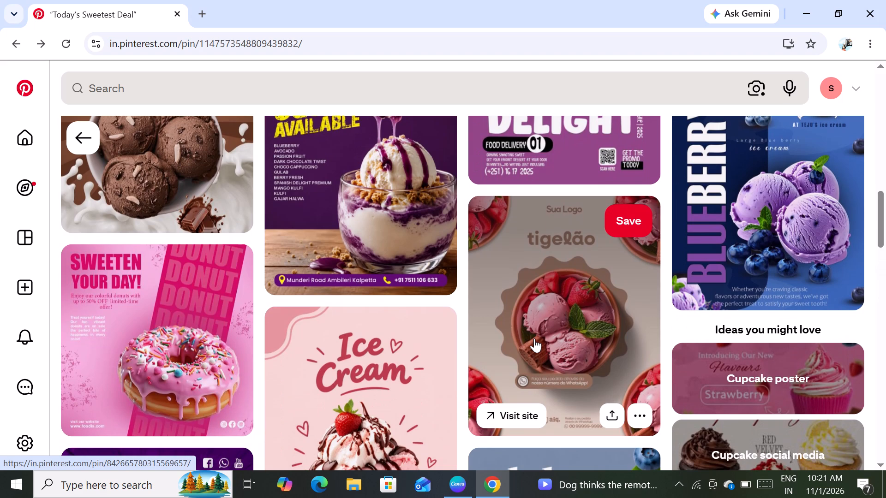
scroll(534, 338, "down", 1)
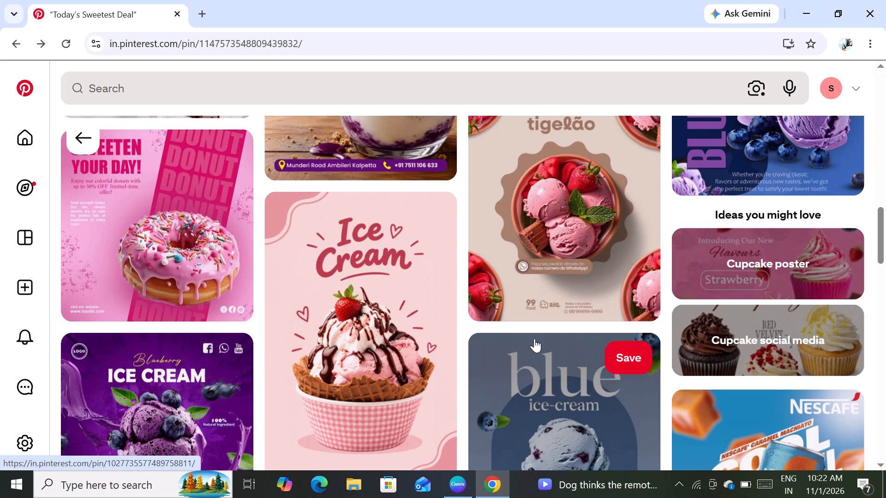
scroll(534, 338, "down", 2)
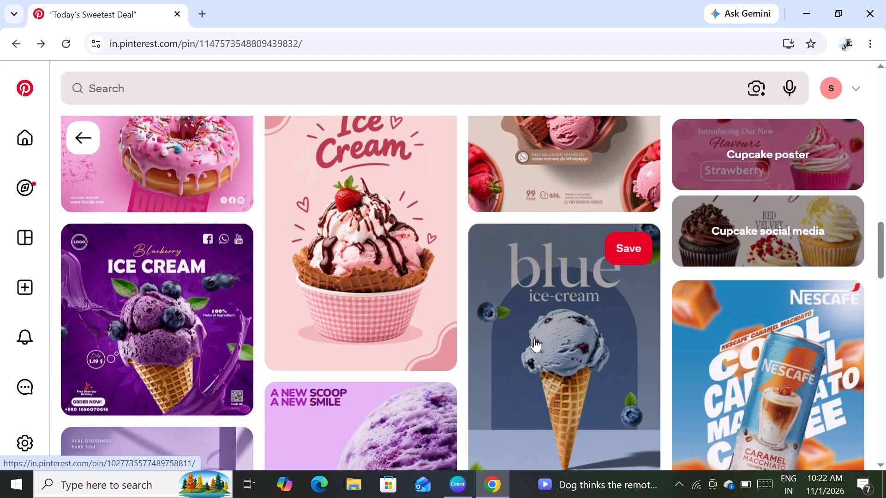
scroll(534, 338, "down", 4)
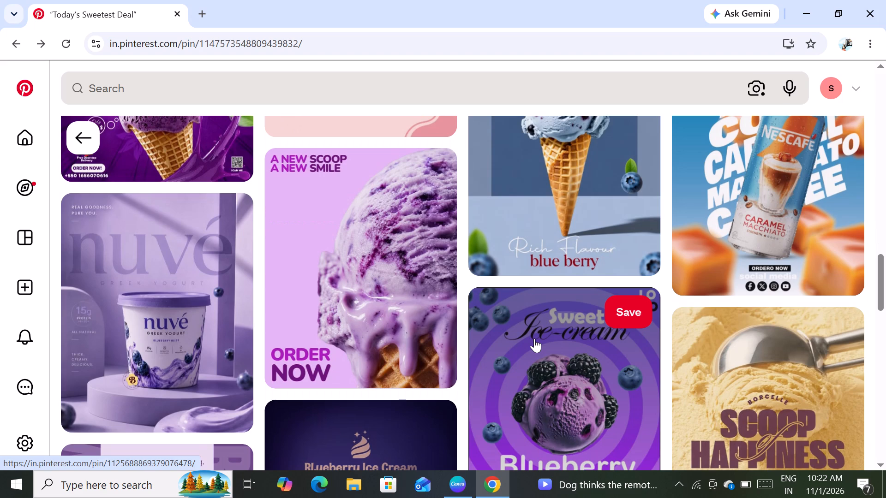
scroll(534, 338, "down", 2)
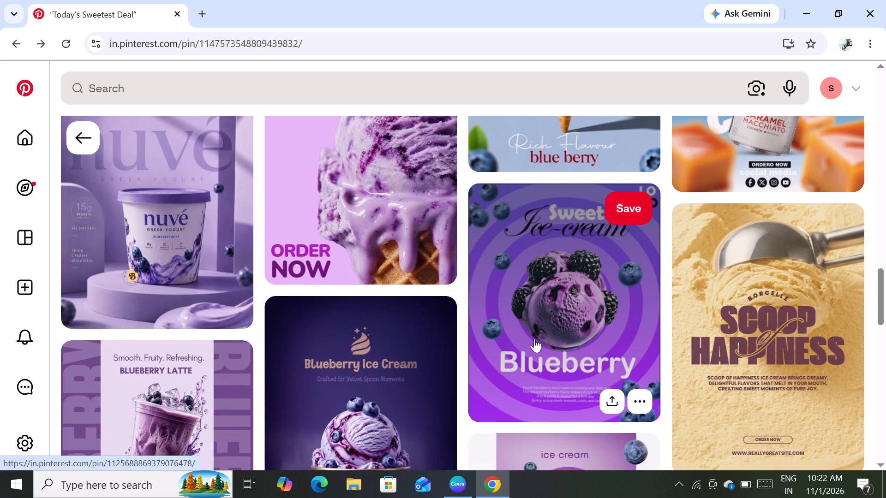
scroll(534, 338, "down", 4)
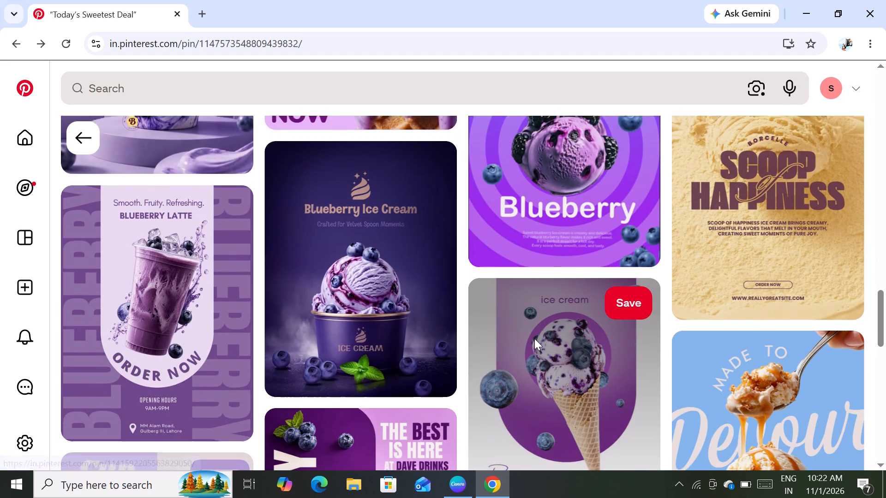
scroll(534, 338, "down", 1)
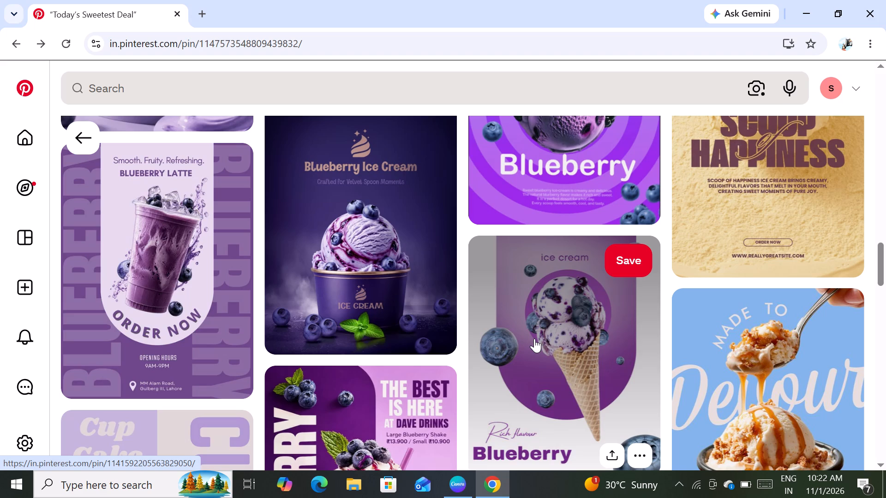
scroll(534, 338, "down", 3)
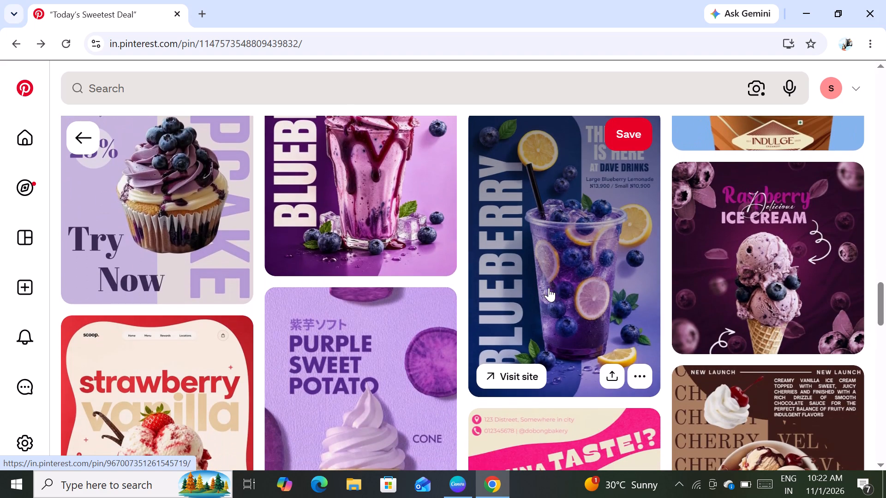
scroll(549, 288, "down", 3)
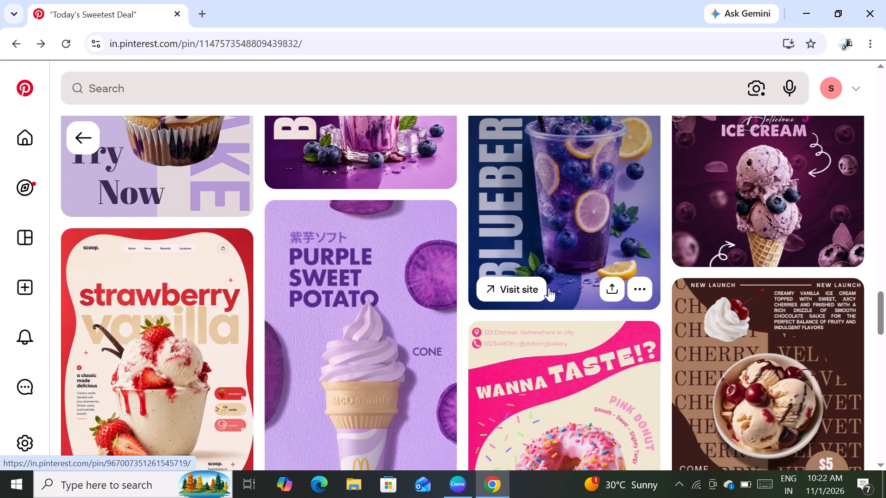
scroll(549, 288, "down", 4)
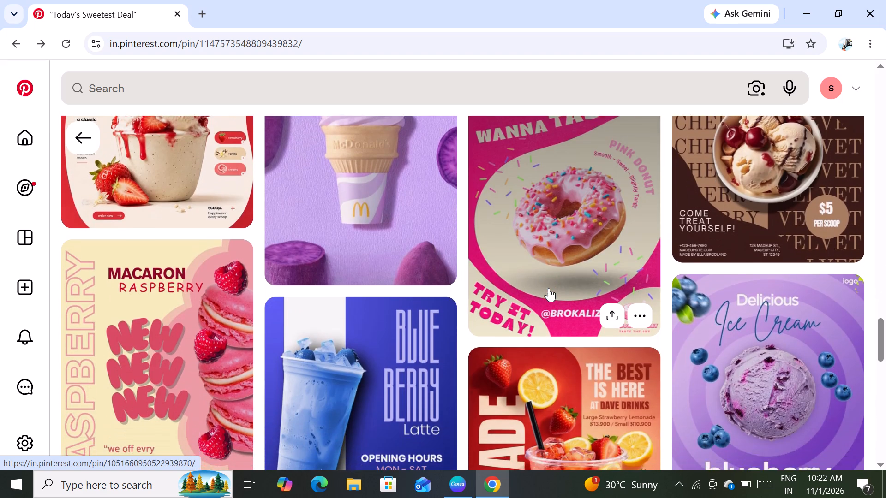
scroll(549, 288, "down", 3)
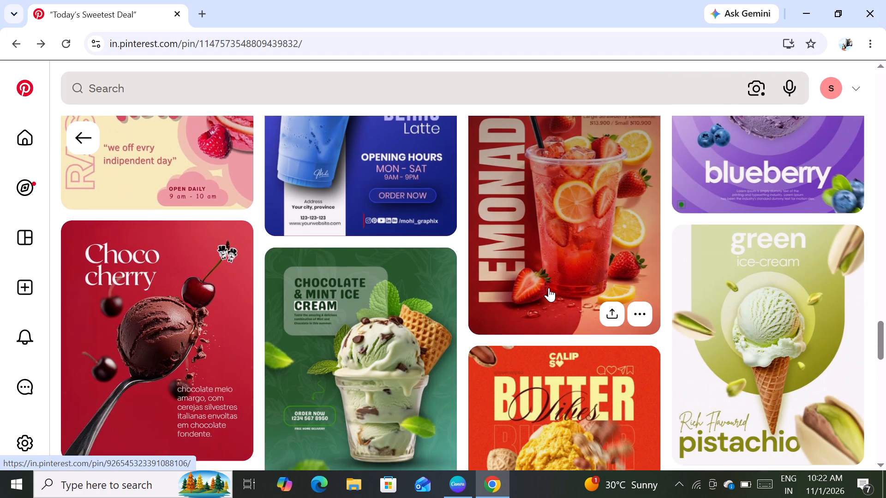
scroll(549, 288, "down", 4)
scroll(549, 288, "right", 1)
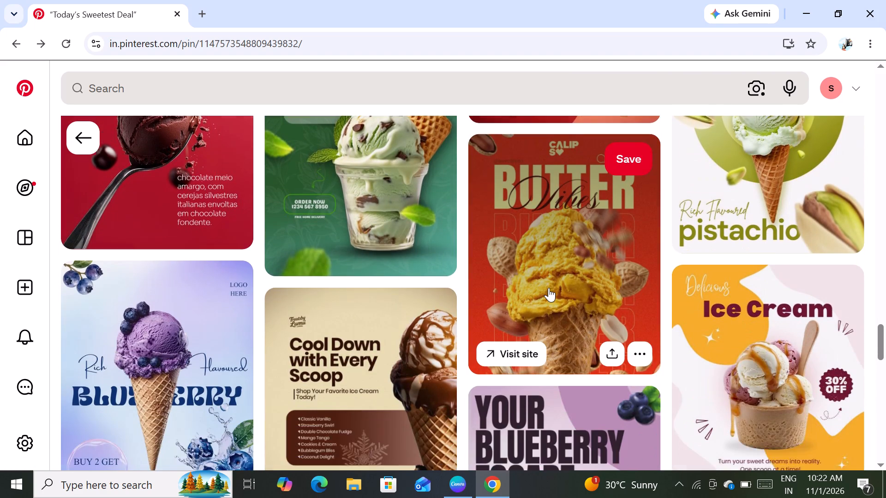
scroll(549, 288, "right", 1)
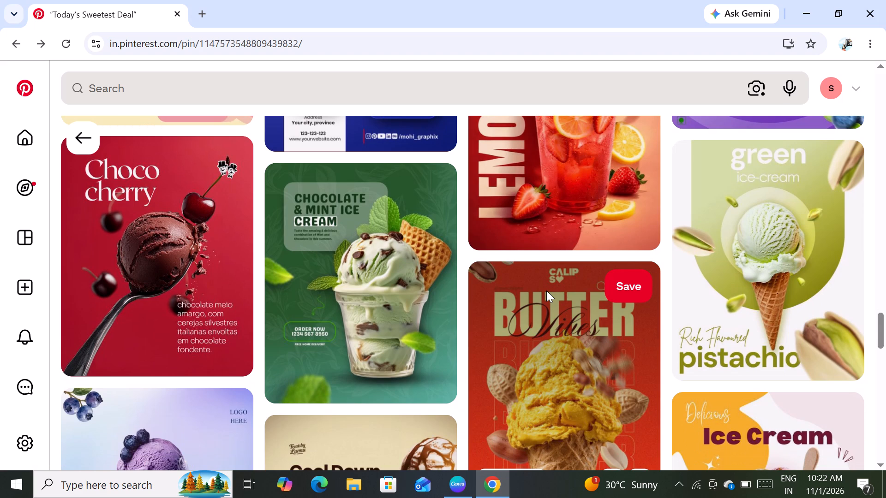
Review the related berry ice cream posters again on the way back up to the Blueberry Delight poster.
scroll(546, 290, "up", 3)
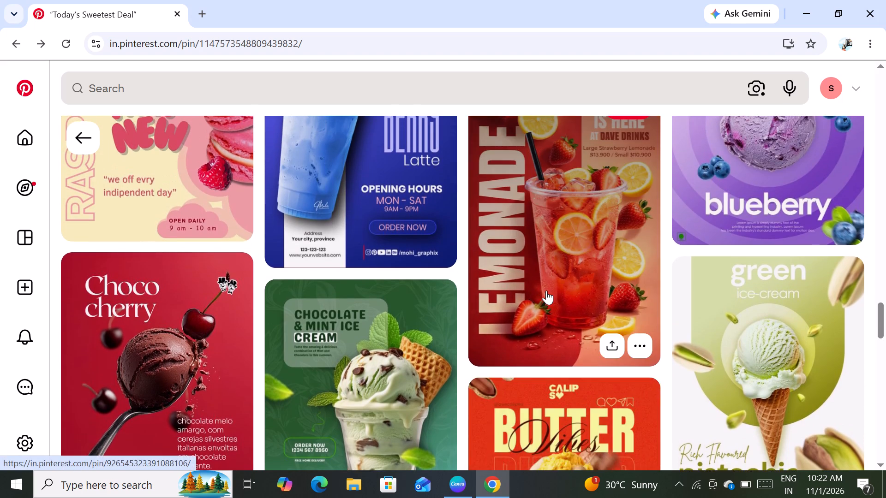
scroll(546, 290, "up", 2)
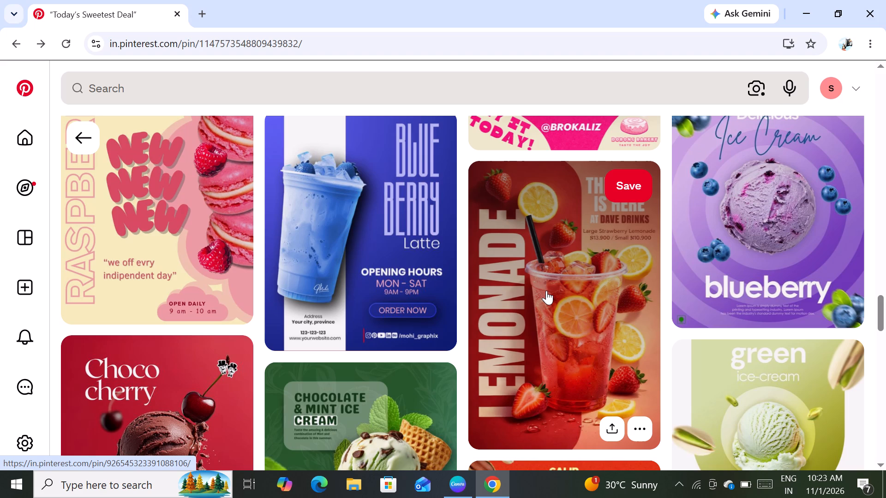
scroll(546, 290, "up", 4)
scroll(546, 290, "right", 1)
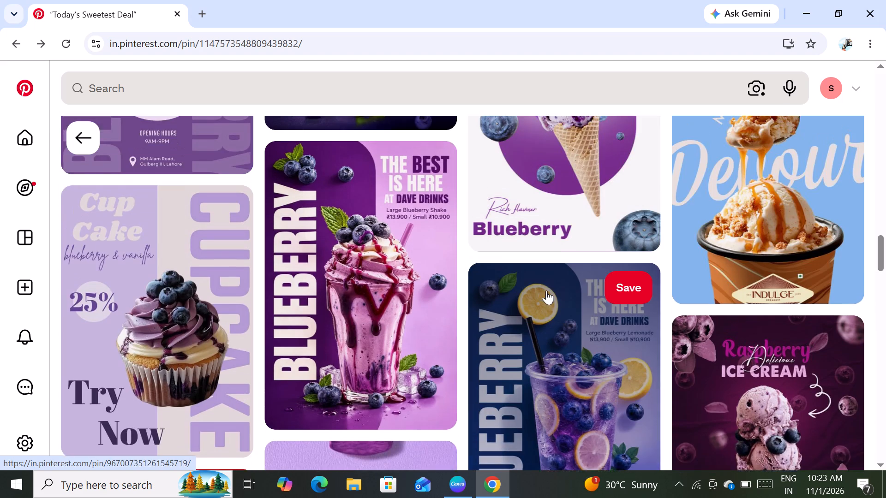
scroll(546, 290, "right", 1)
scroll(546, 290, "up", 2)
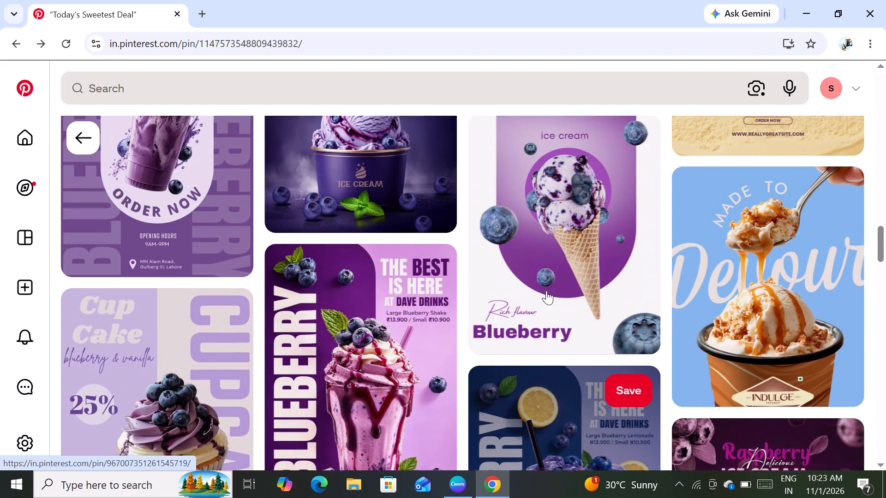
scroll(546, 290, "up", 6)
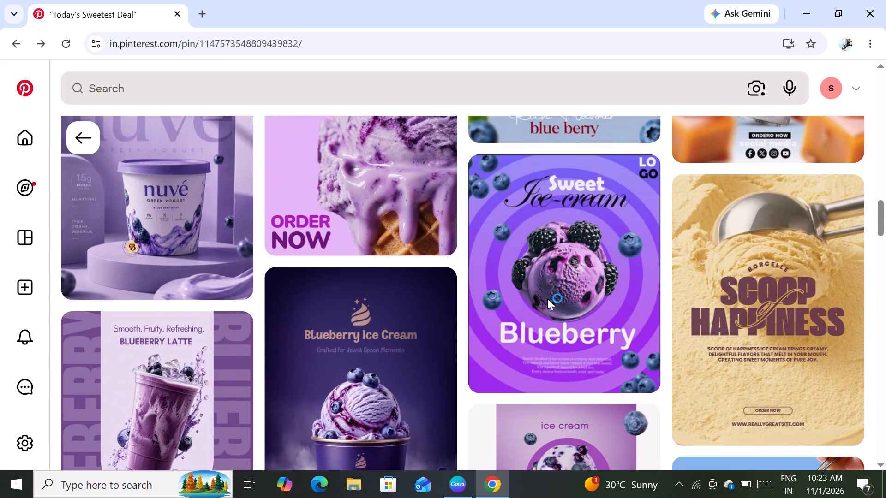
scroll(547, 298, "up", 5)
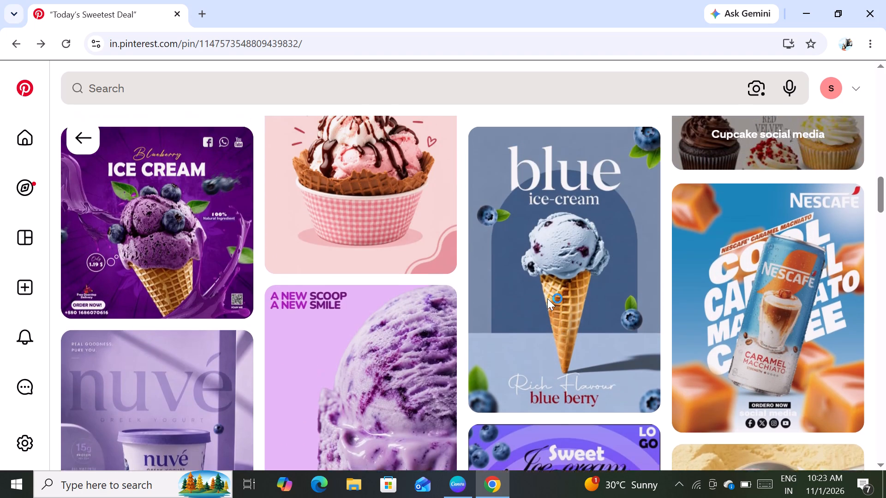
scroll(547, 298, "up", 1)
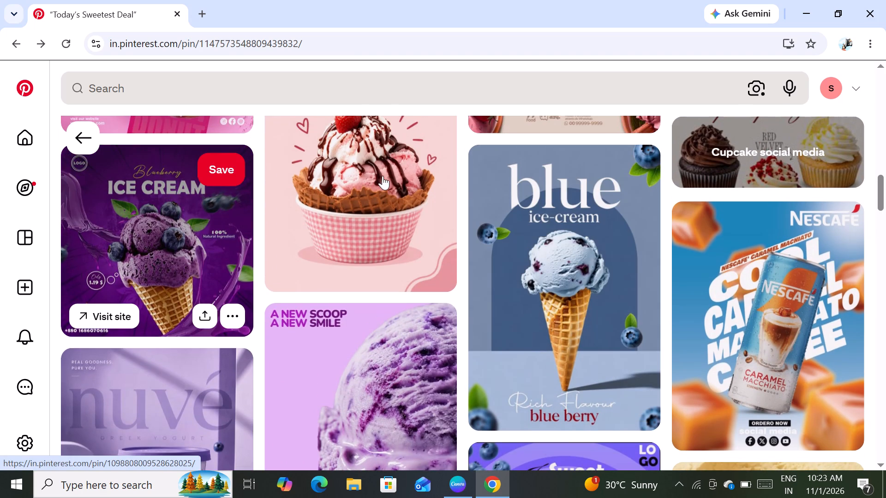
scroll(383, 176, "up", 7)
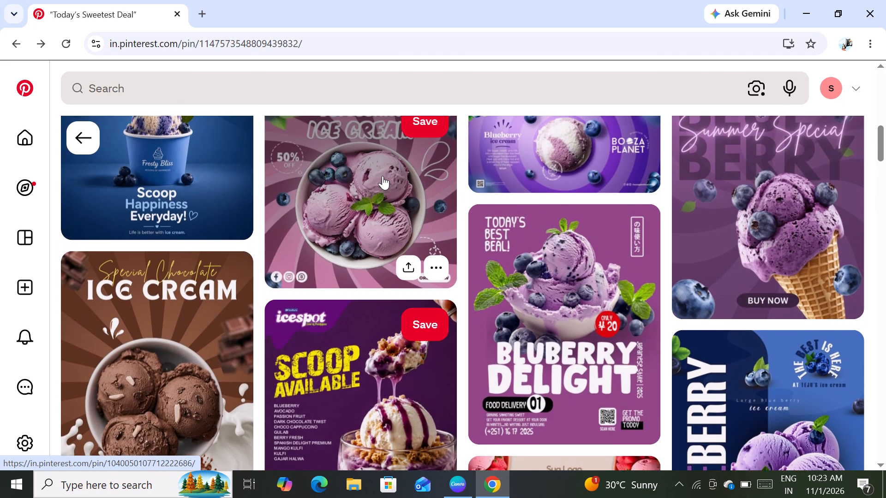
scroll(383, 176, "left", 1)
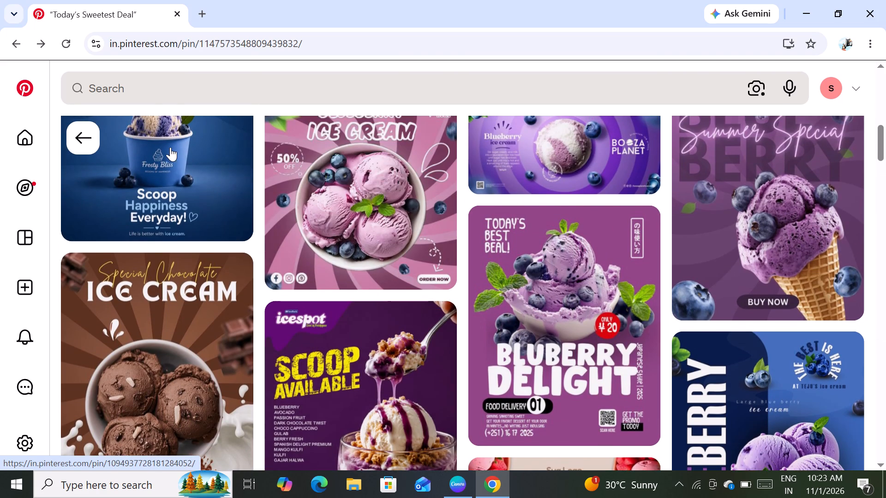
scroll(170, 147, "up", 7)
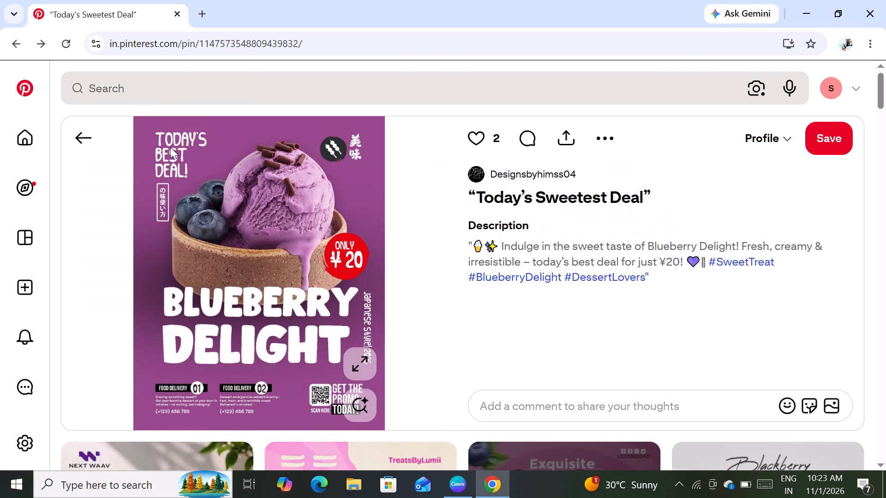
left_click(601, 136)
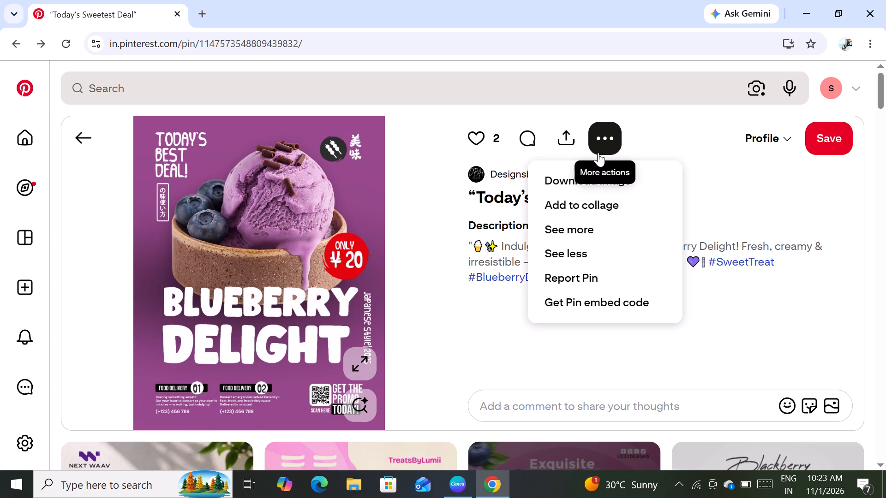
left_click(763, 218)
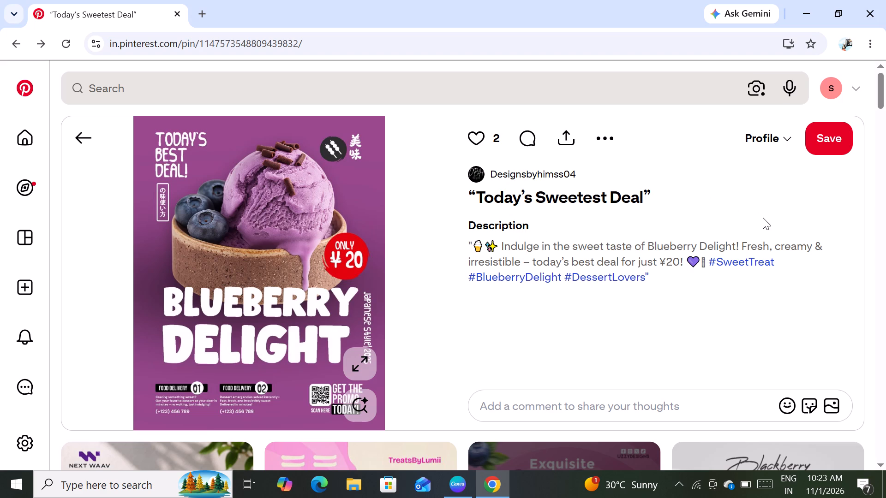
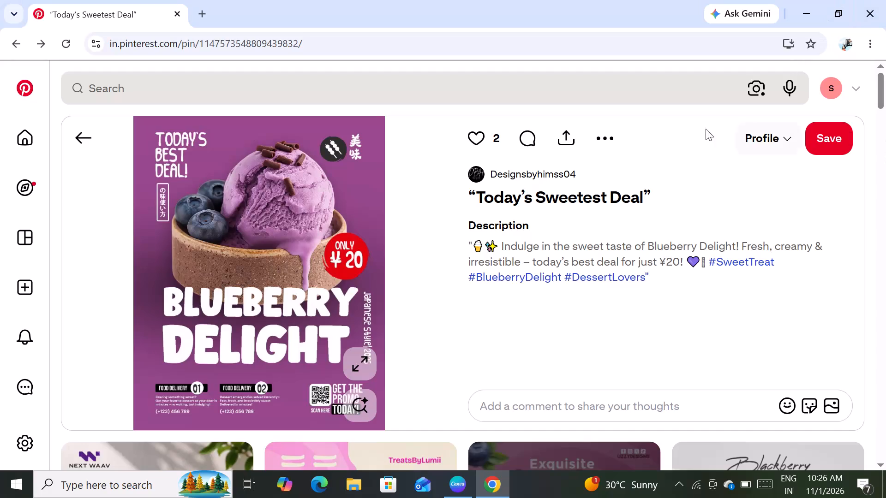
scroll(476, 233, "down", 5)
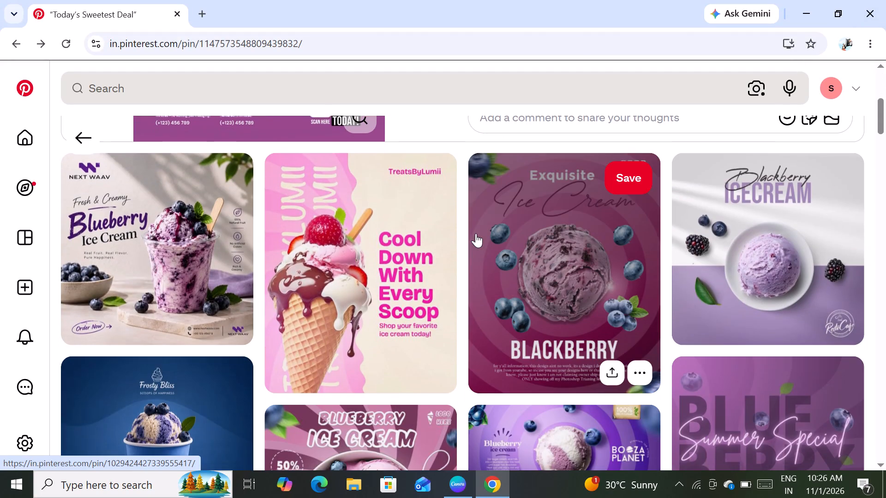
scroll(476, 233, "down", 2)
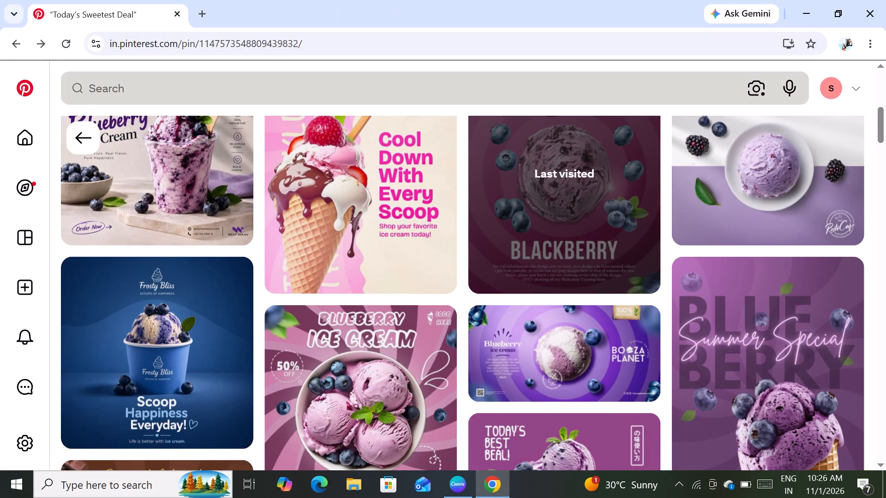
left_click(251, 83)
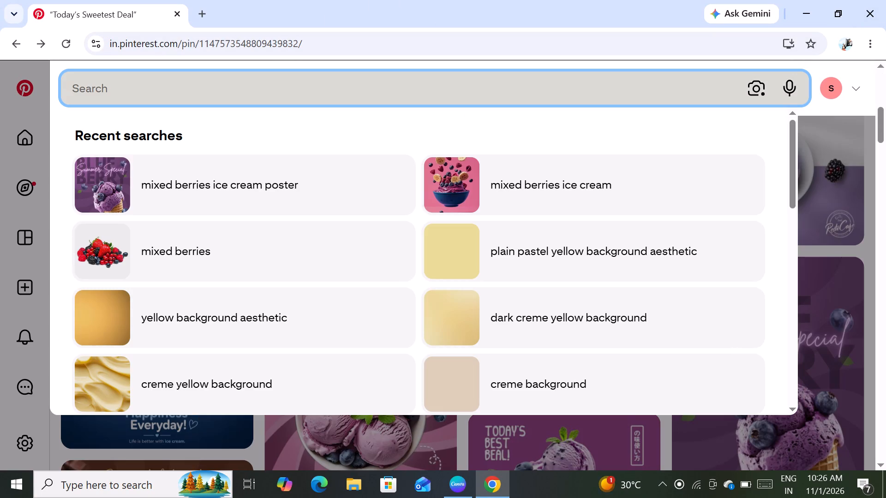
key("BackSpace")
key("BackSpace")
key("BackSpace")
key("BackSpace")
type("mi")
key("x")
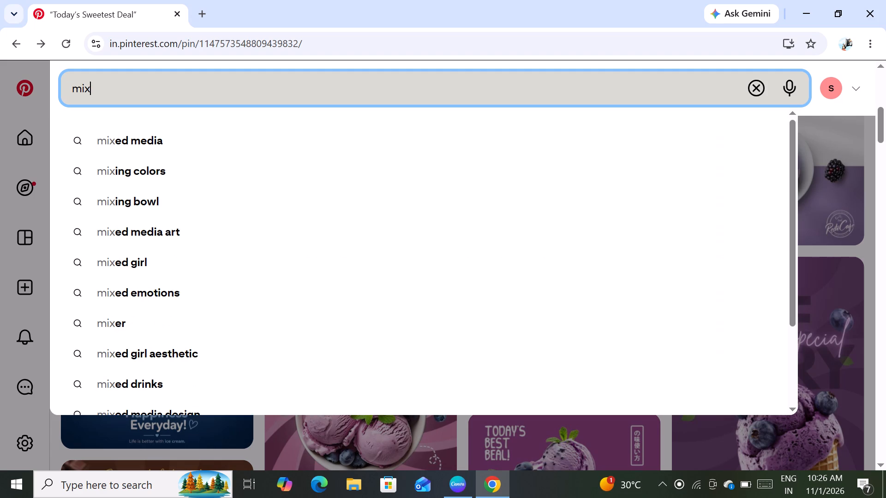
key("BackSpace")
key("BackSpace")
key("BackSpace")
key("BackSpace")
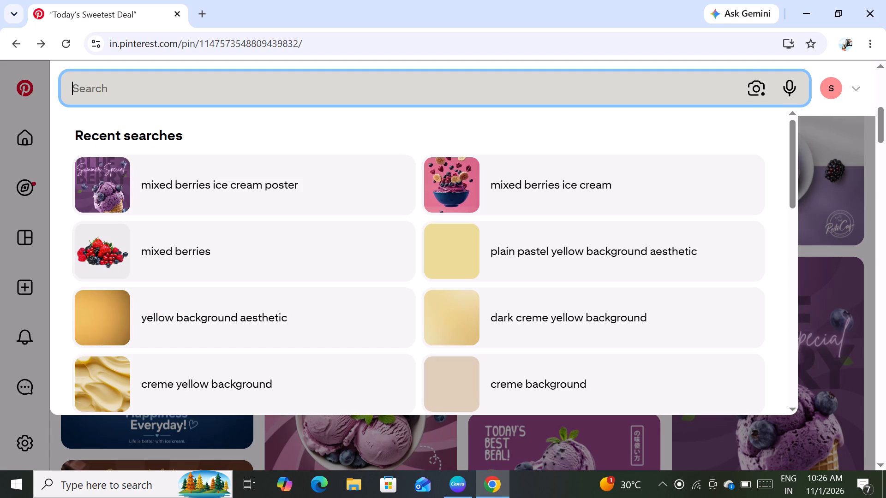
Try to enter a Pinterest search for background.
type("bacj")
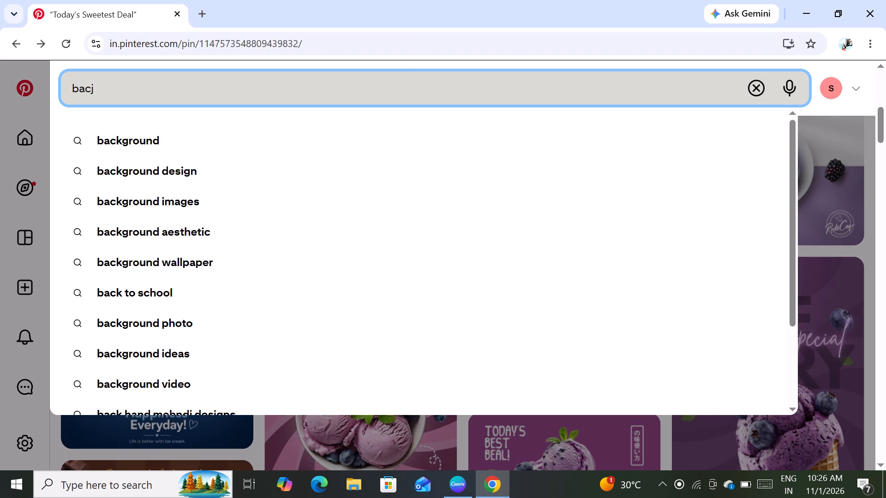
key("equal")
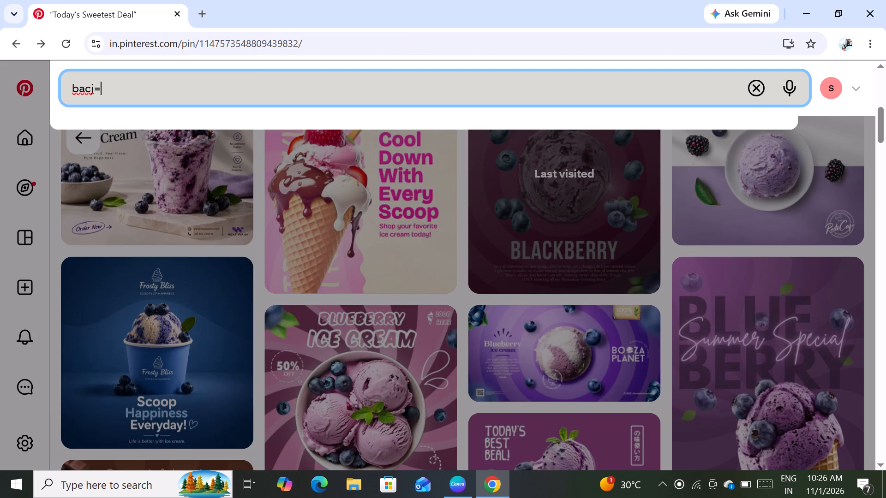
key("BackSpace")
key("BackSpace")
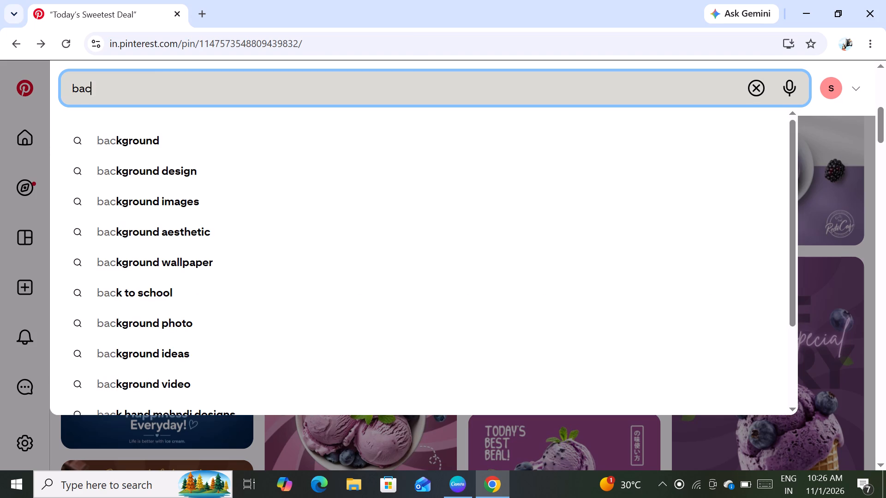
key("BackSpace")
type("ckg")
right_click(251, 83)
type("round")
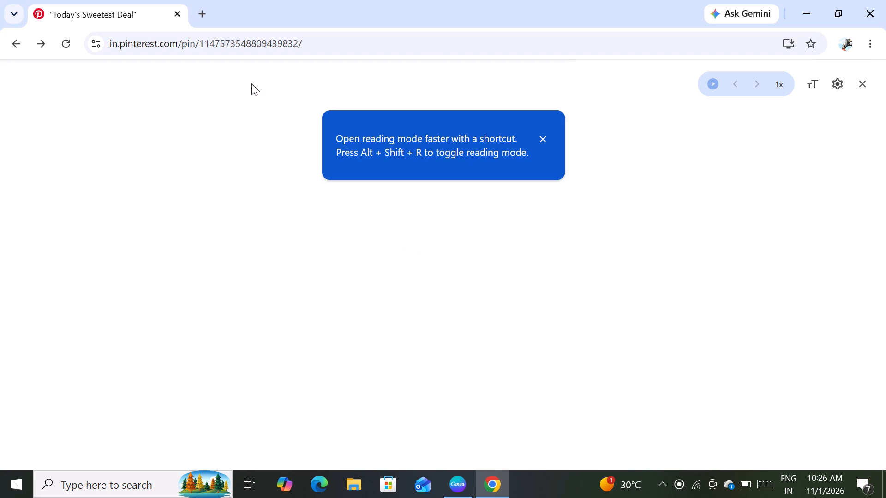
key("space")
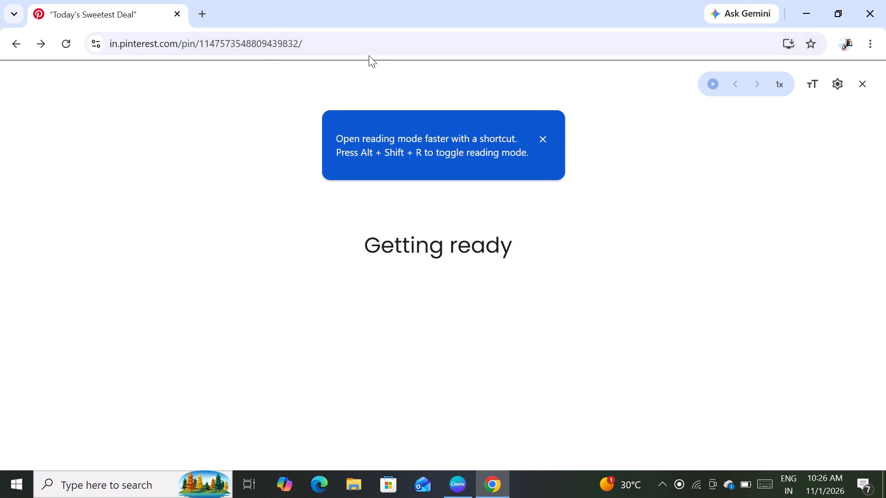
Close the browser window stuck in reading mode and reopen Google Chrome from the desktop.
left_click(868, 5)
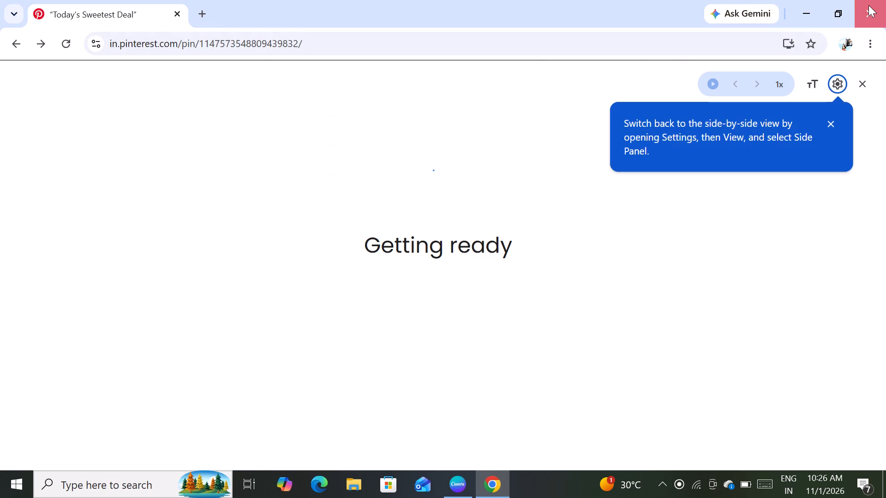
left_click(868, 5)
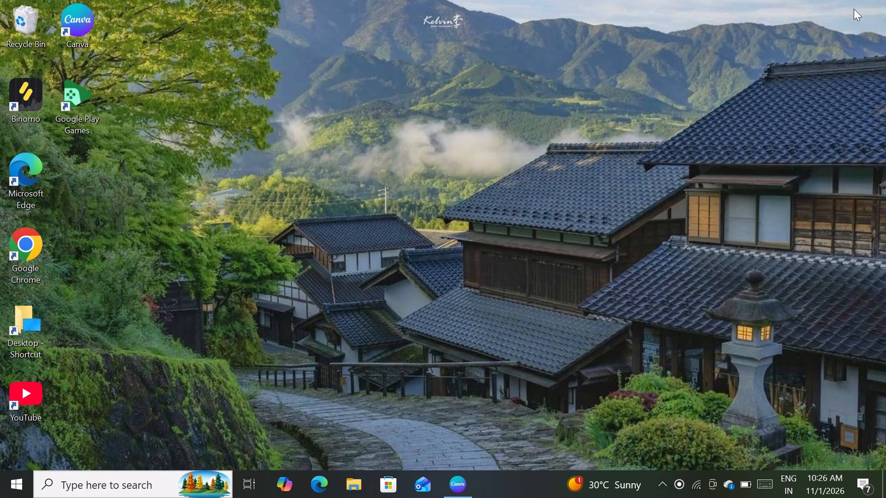
double_click(19, 261)
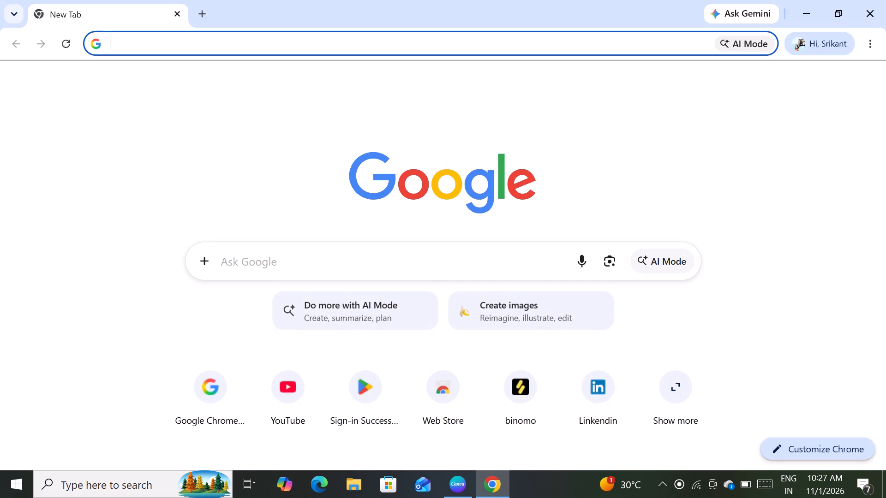
Search Google for pinterest, reusing the recent search.
left_click(323, 258)
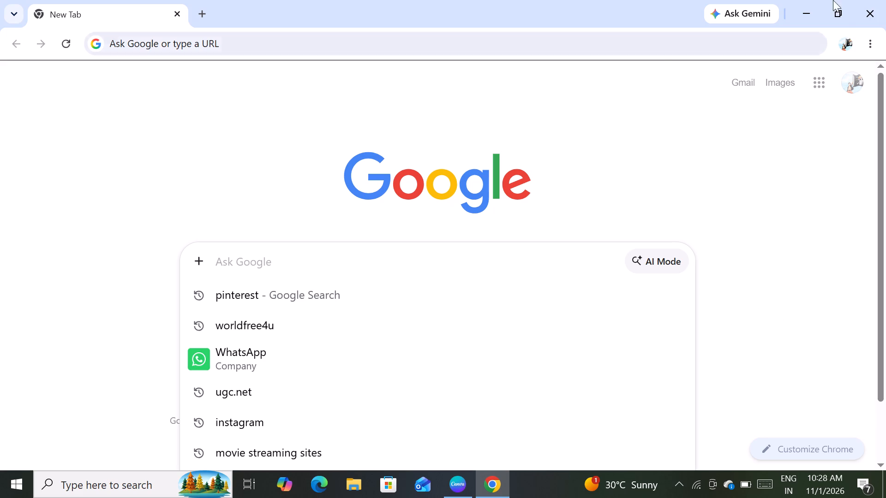
left_click(308, 295)
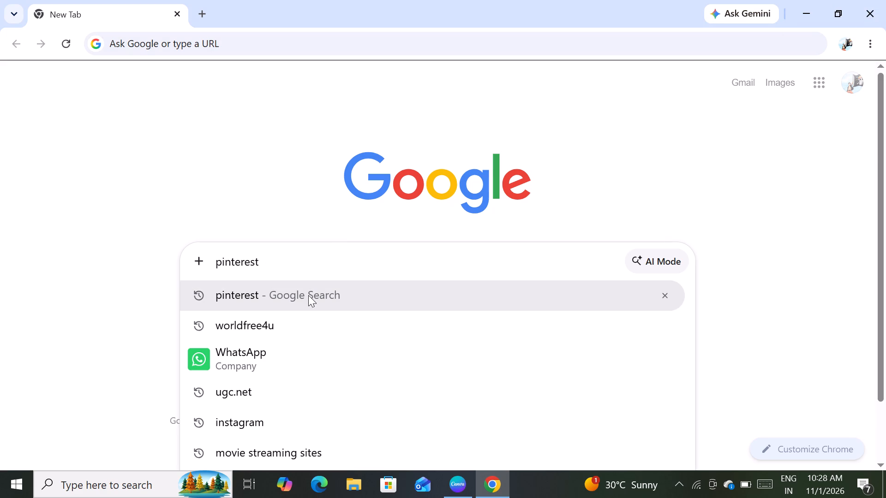
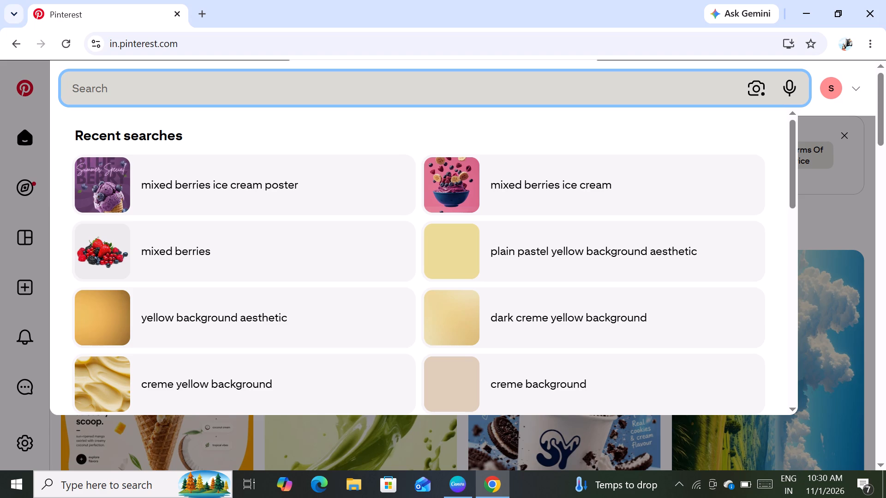
Enter "background for" as the start of a Pinterest search query for a design background.
type("mi")
key("BackSpace")
key("BackSpace")
type("background fp")
key("BackSpace")
type("or")
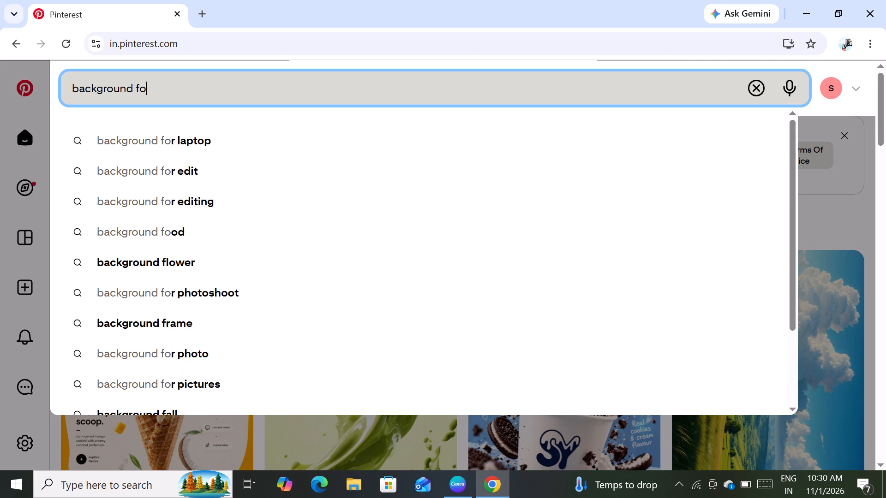
key("space")
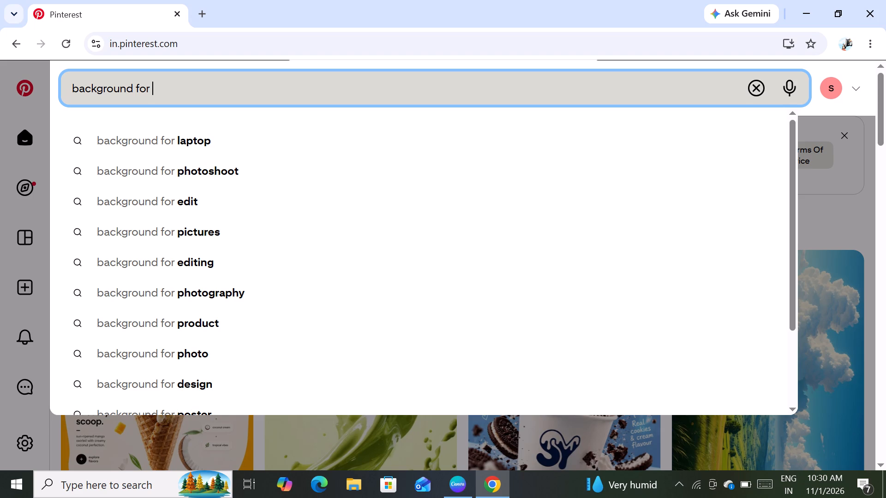
key("space")
key("BackSpace")
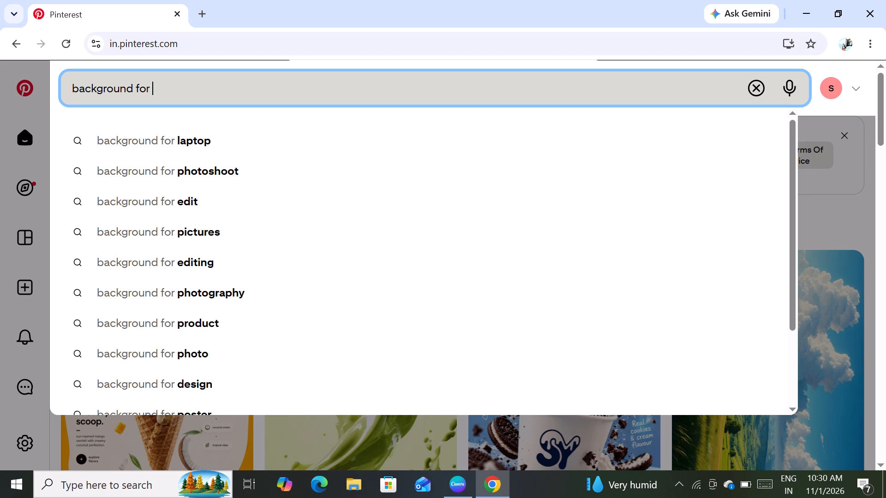
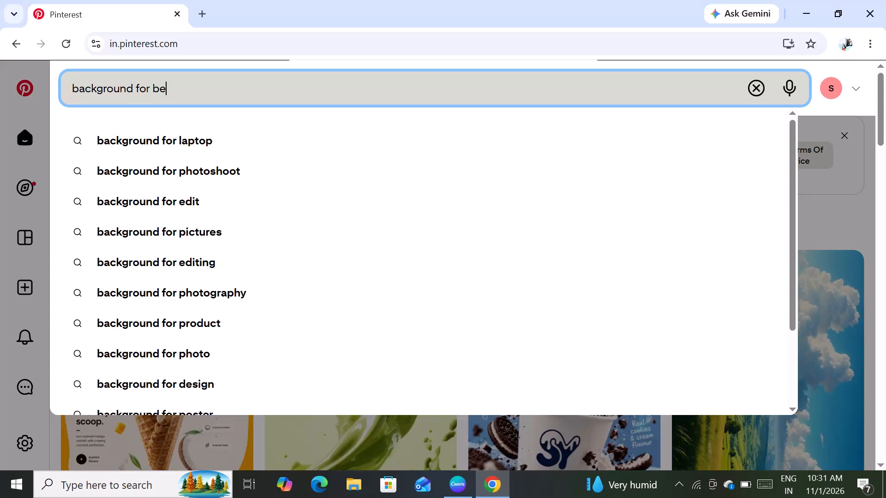
Complete the Pinterest query as "background for berry ice cream" and run the search.
type("y ice")
key("space")
type("crea")
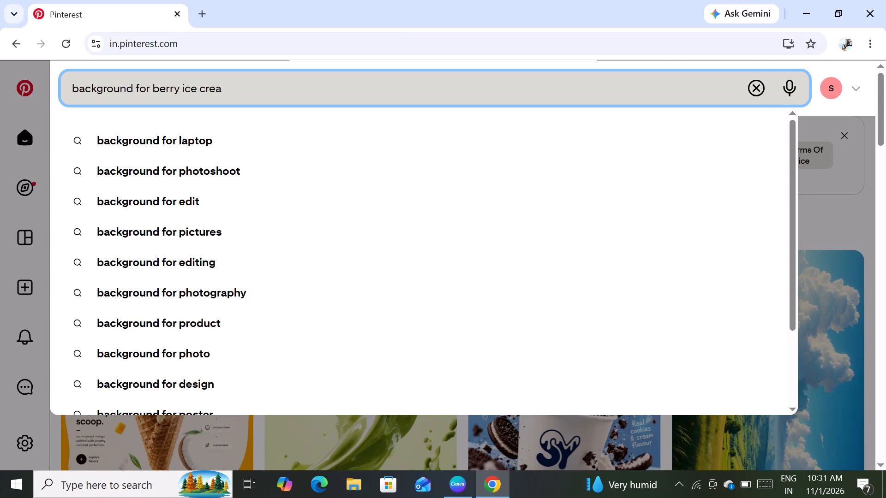
key("m")
key("Return")
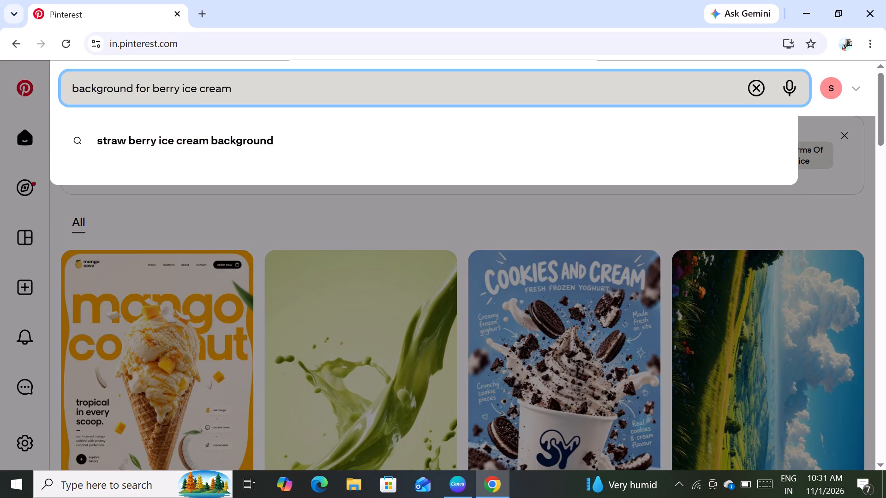
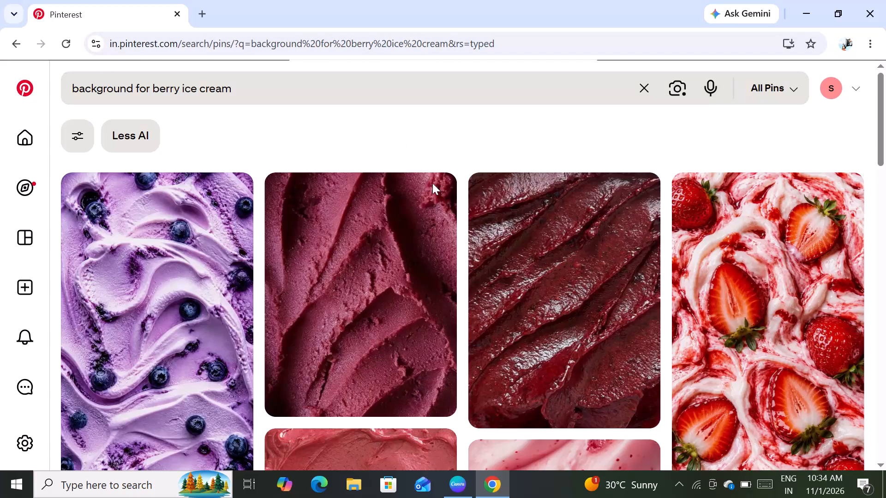
Look through the search results for a suitable berry ice cream background.
scroll(428, 296, "down", 1)
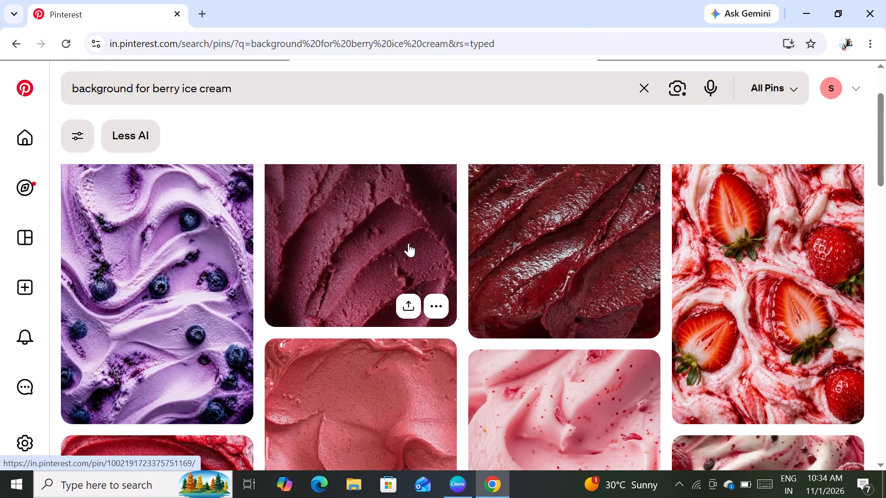
scroll(408, 243, "down", 9)
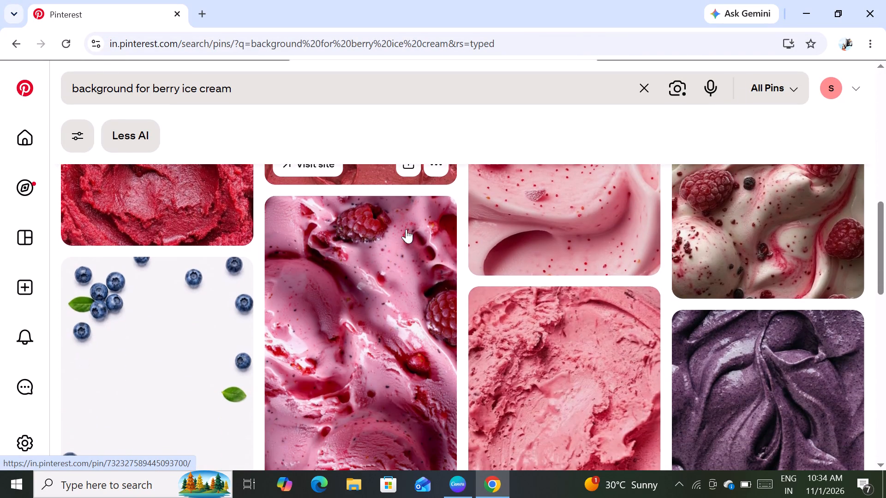
scroll(406, 229, "down", 6)
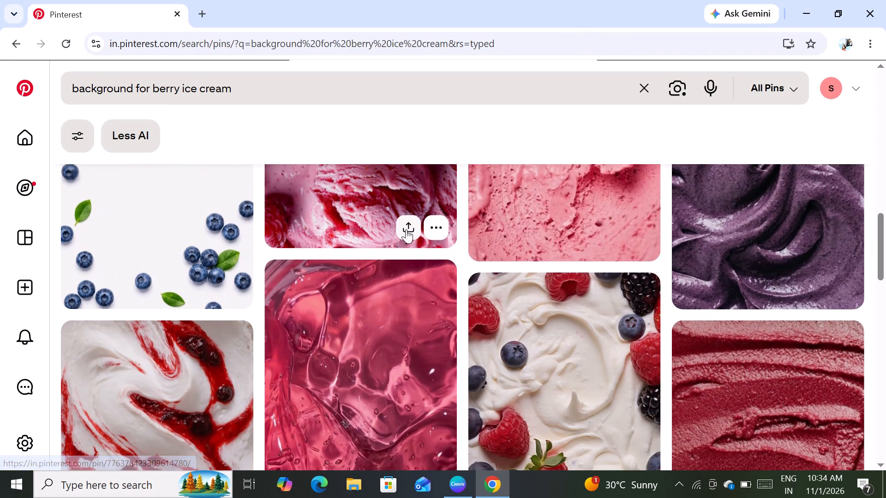
scroll(406, 229, "down", 7)
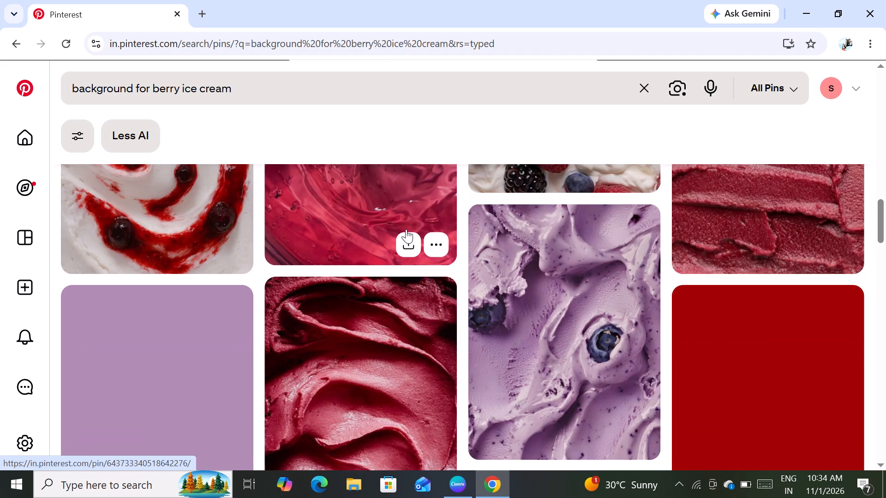
scroll(406, 229, "down", 3)
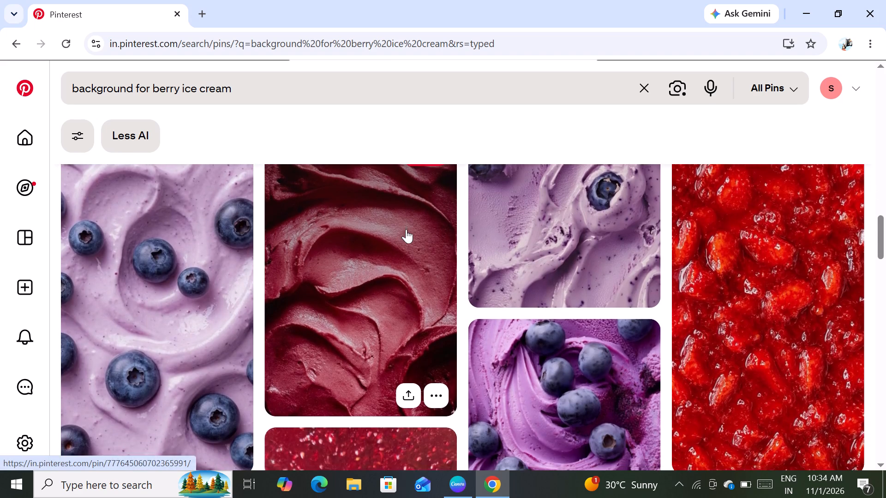
scroll(406, 229, "down", 13)
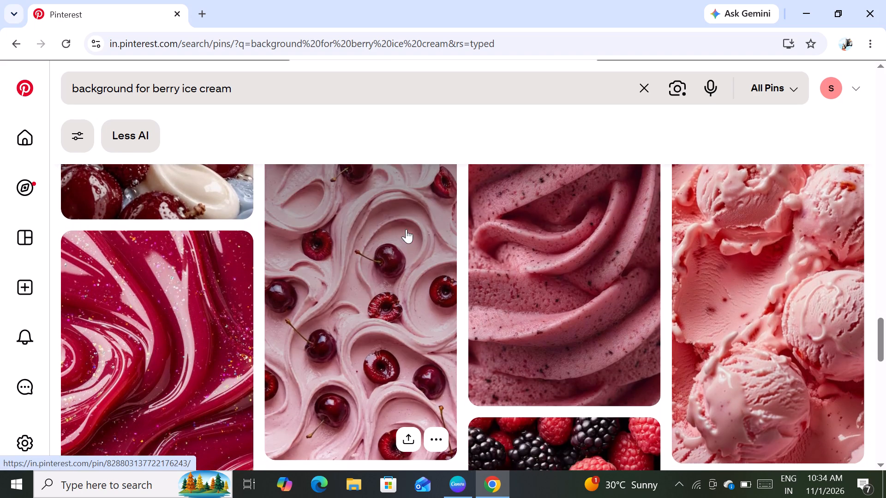
scroll(406, 229, "down", 4)
scroll(406, 229, "right", 1)
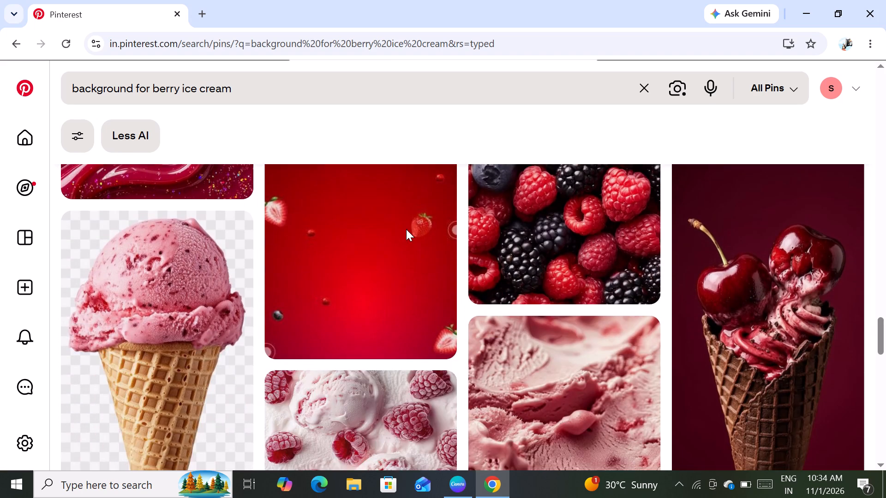
scroll(406, 229, "right", 1)
scroll(406, 229, "down", 1)
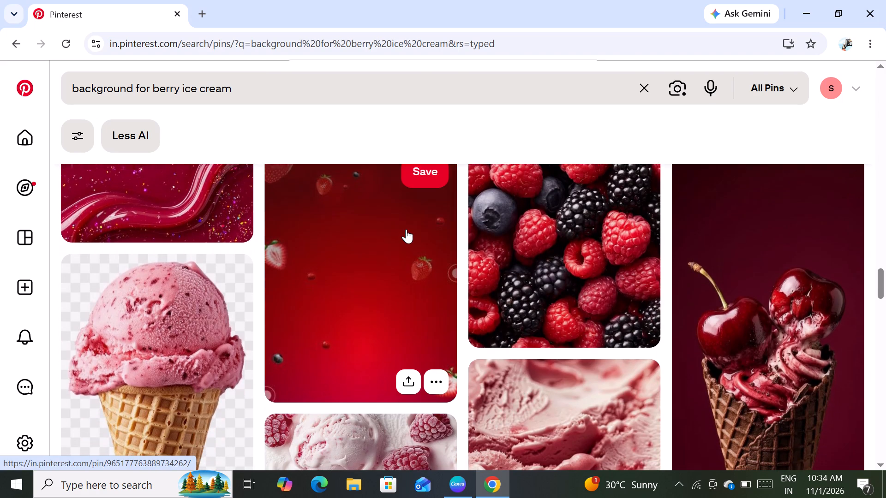
scroll(478, 260, "down", 3)
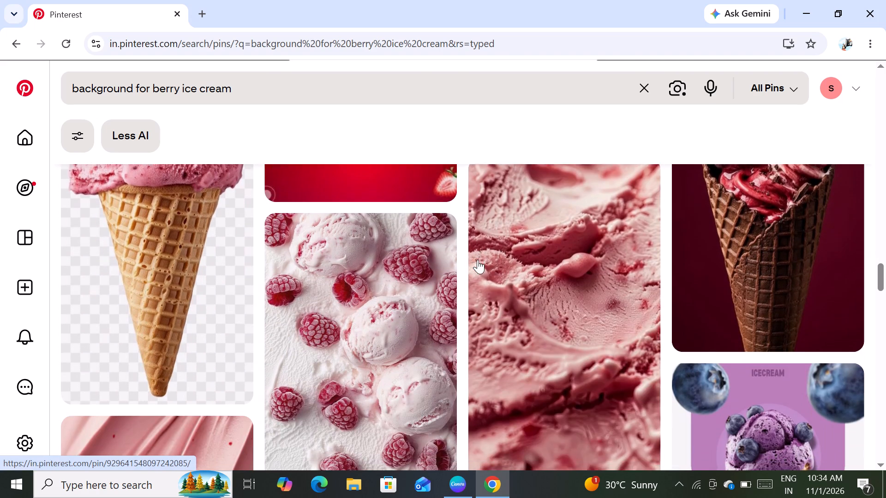
scroll(478, 260, "up", 1)
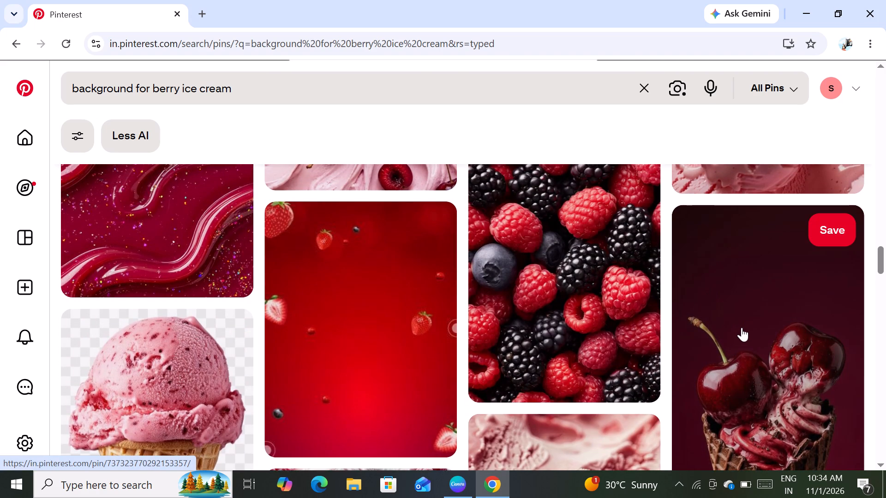
Open the pin of the chocolate waffle cone topped with dark cherries and examine its related pins for dessert poster references.
left_click(736, 334)
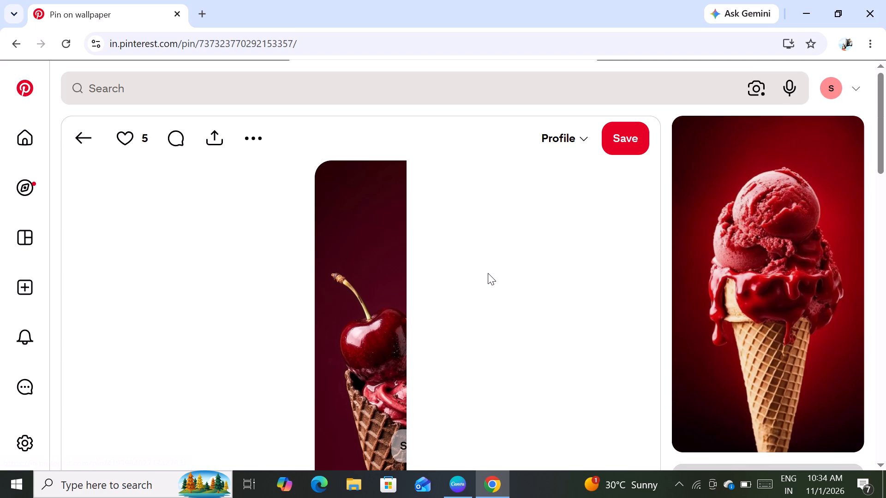
scroll(488, 273, "down", 6)
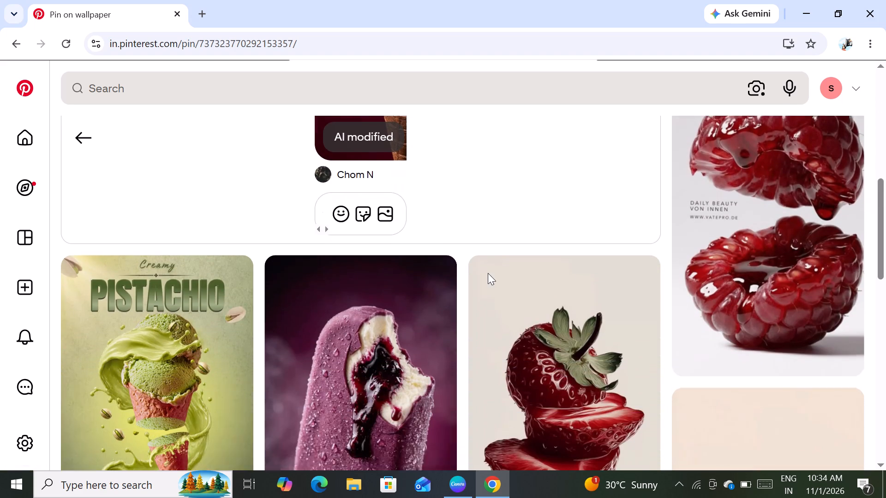
scroll(488, 273, "down", 1)
scroll(472, 218, "down", 1)
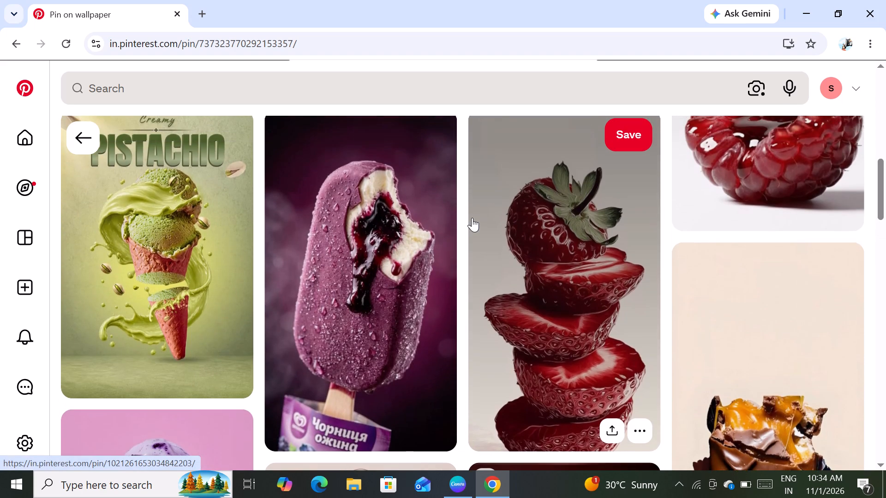
scroll(472, 218, "down", 2)
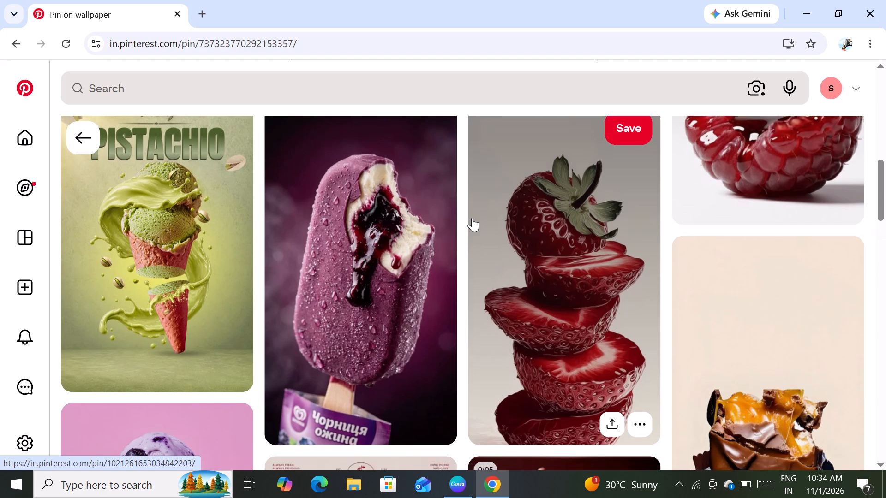
scroll(472, 218, "down", 6)
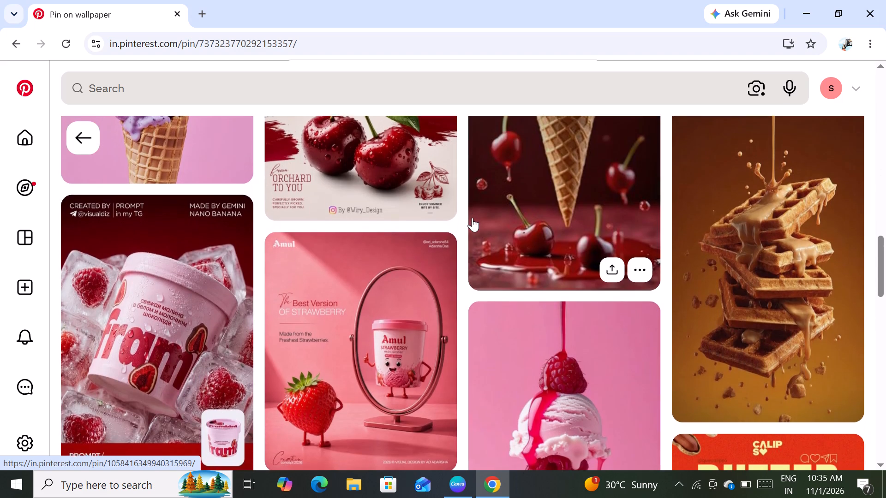
scroll(472, 218, "up", 2)
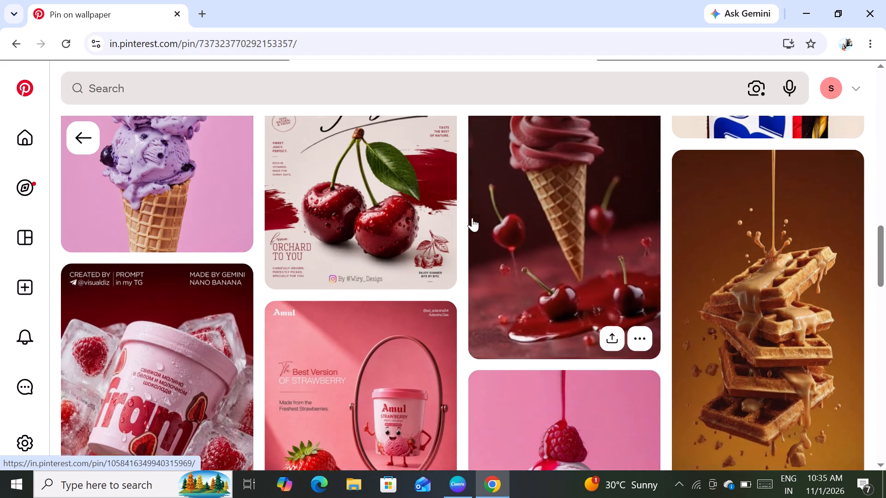
scroll(472, 218, "up", 1)
scroll(472, 218, "right", 1)
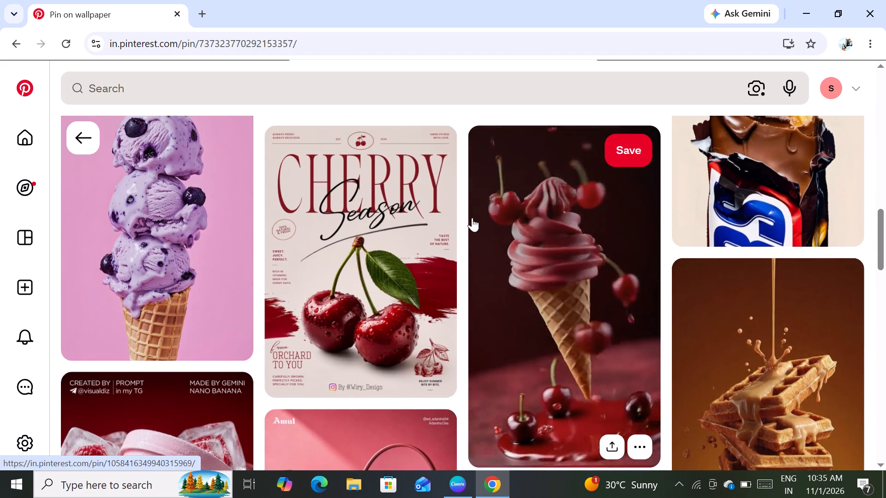
scroll(472, 218, "right", 1)
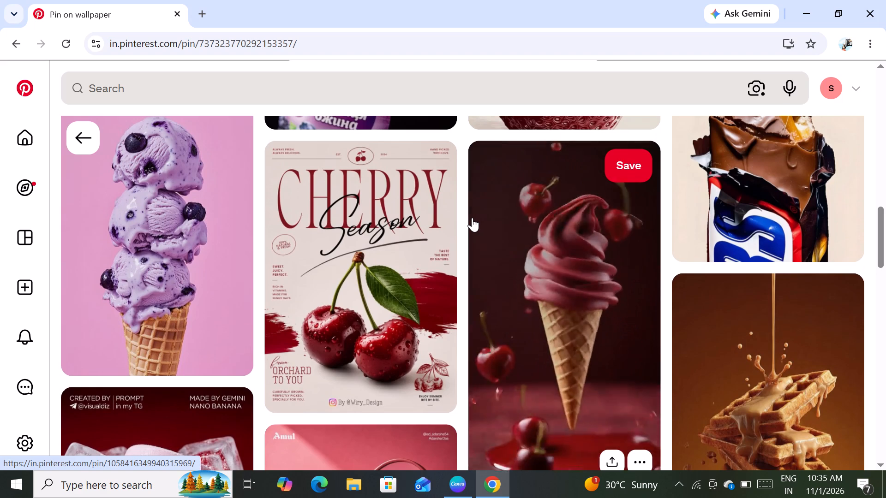
Open the related video pin of the cherry soft-serve cone on a dark red background and look through its similar pins.
left_click(566, 259)
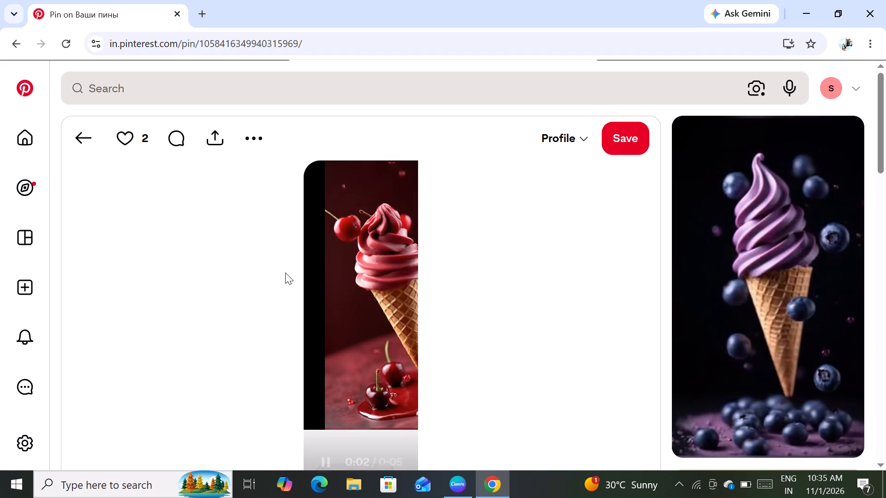
scroll(380, 291, "down", 4)
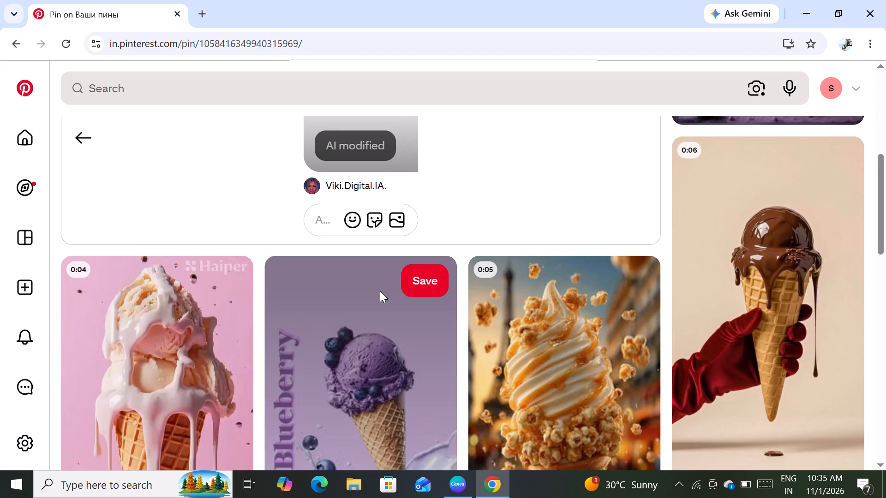
scroll(380, 291, "down", 3)
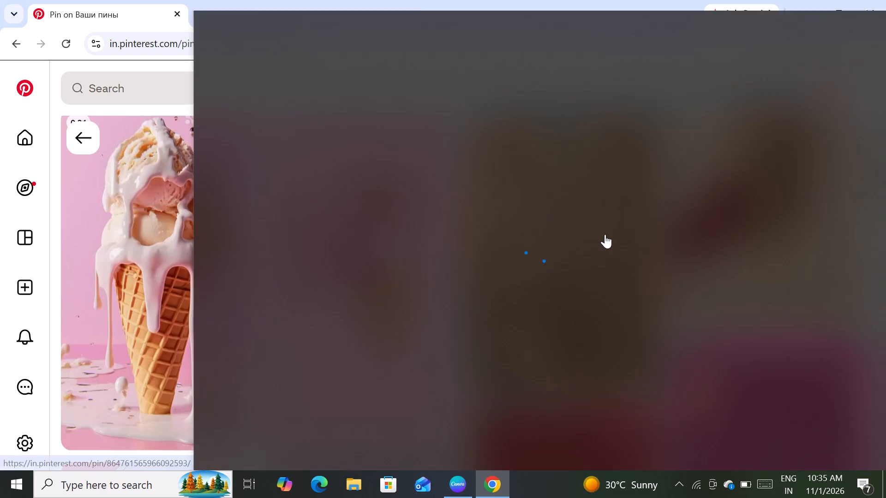
scroll(605, 234, "up", 4)
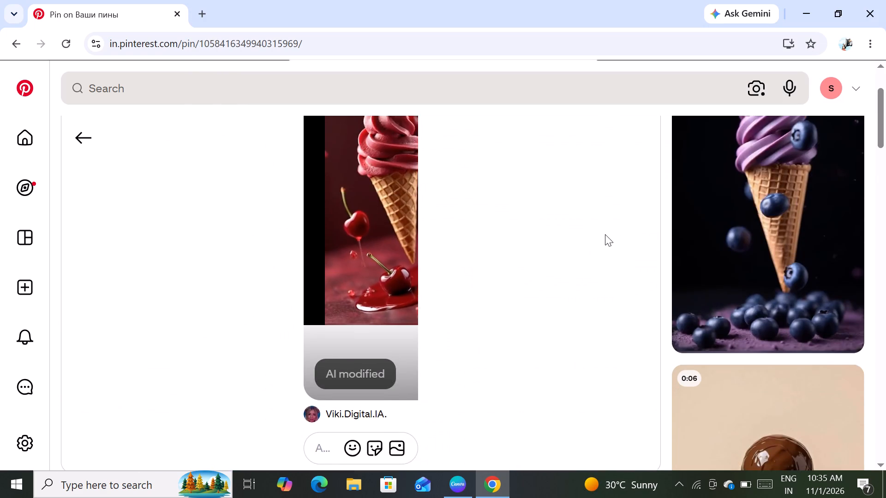
scroll(605, 234, "down", 2)
Open the caramel popcorn soft-serve cone pin and look through its related pins.
left_click(605, 234)
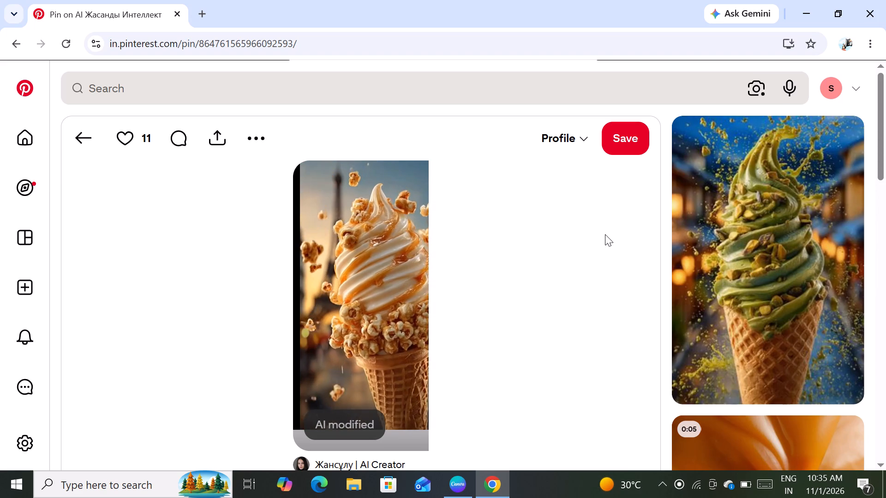
scroll(605, 234, "down", 5)
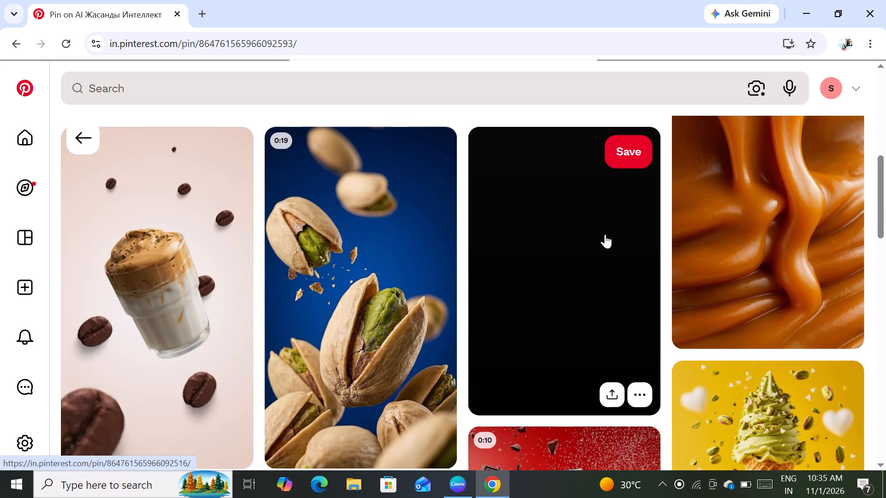
scroll(605, 234, "down", 1)
scroll(605, 234, "right", 1)
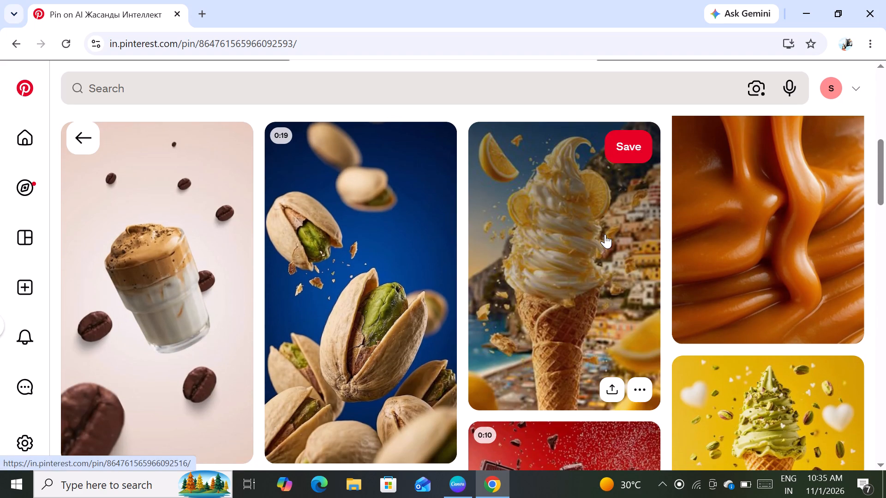
scroll(706, 227, "down", 3)
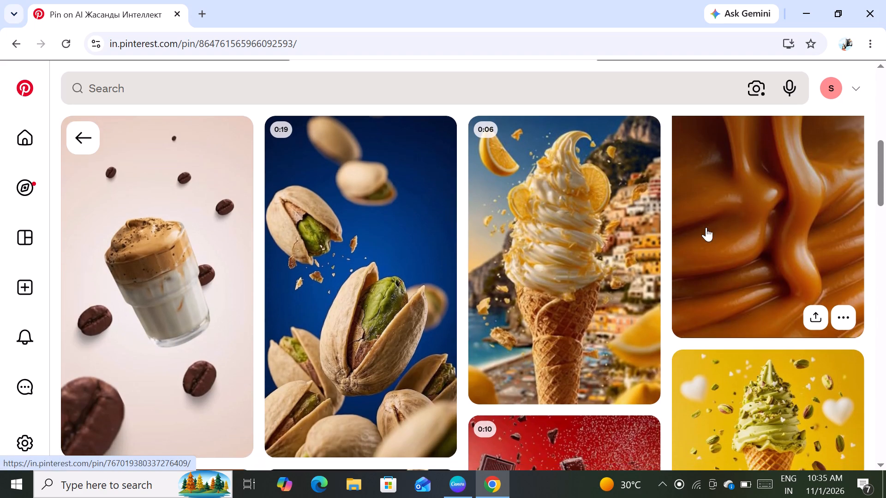
scroll(706, 227, "up", 6)
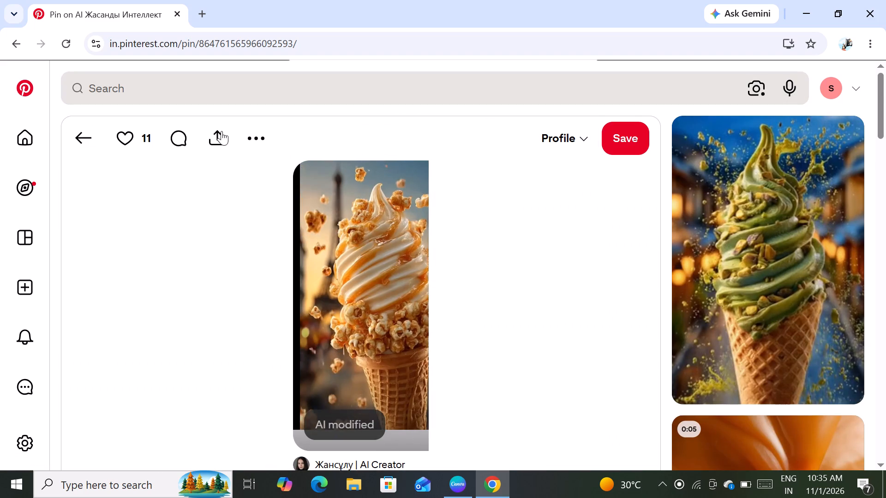
Go back two pins to the related pins of the dark cherry waffle cone.
left_click(81, 130)
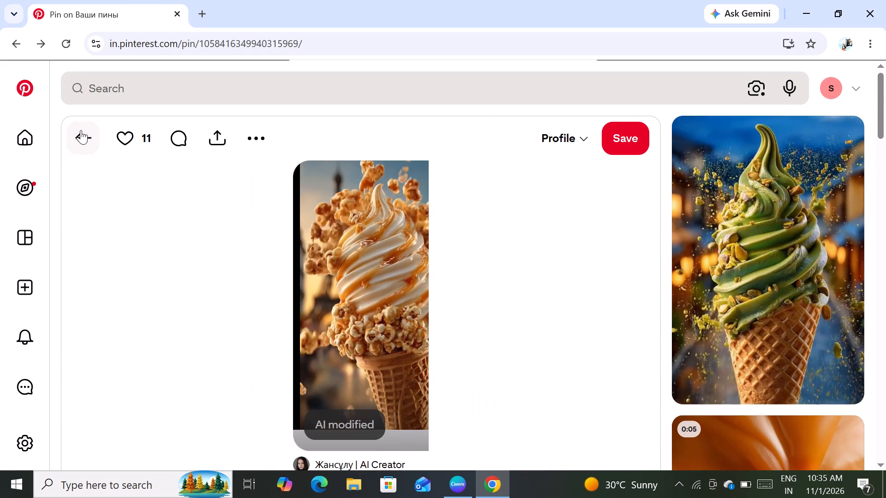
left_click(81, 130)
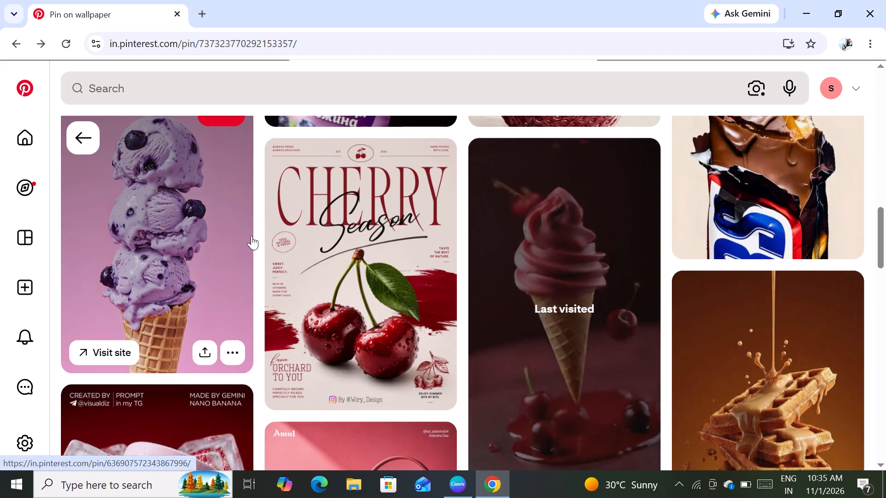
Close the YouTube account tab and return to the Pinterest page.
scroll(251, 236, "down", 2)
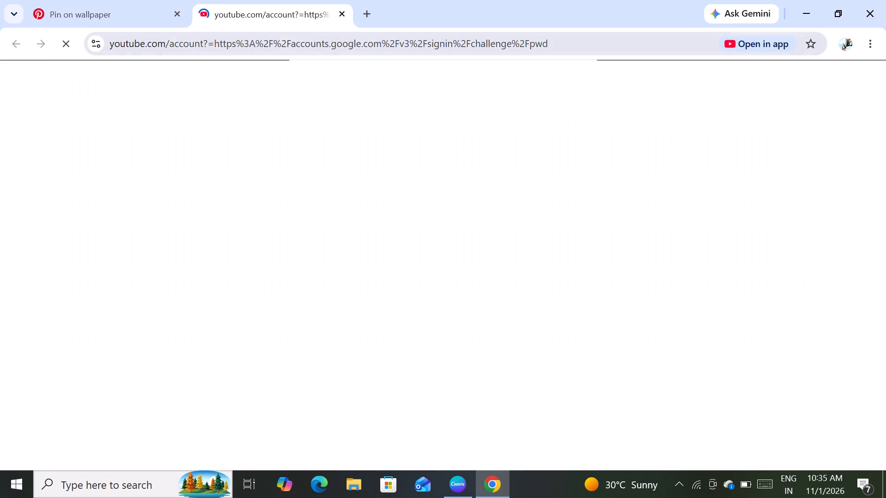
left_click(344, 13)
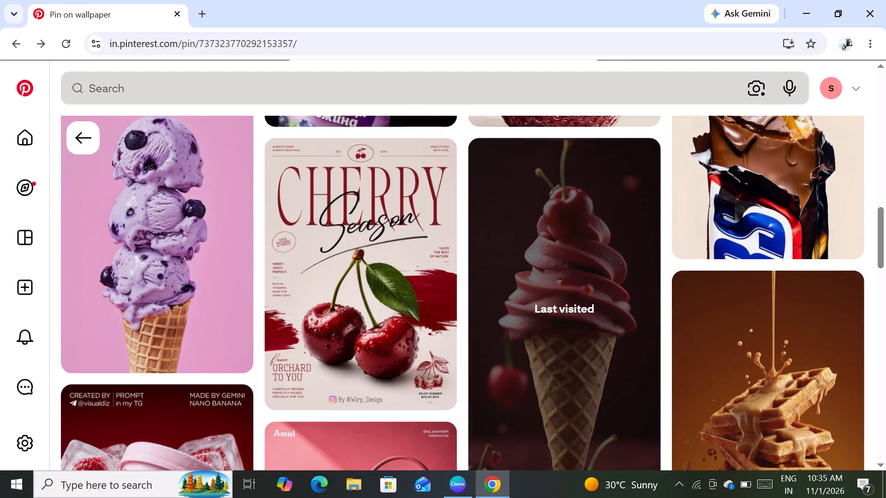
Look through the related pins of the dark cherry waffle cone for berry and ice cream poster ideas.
scroll(491, 210, "down", 5)
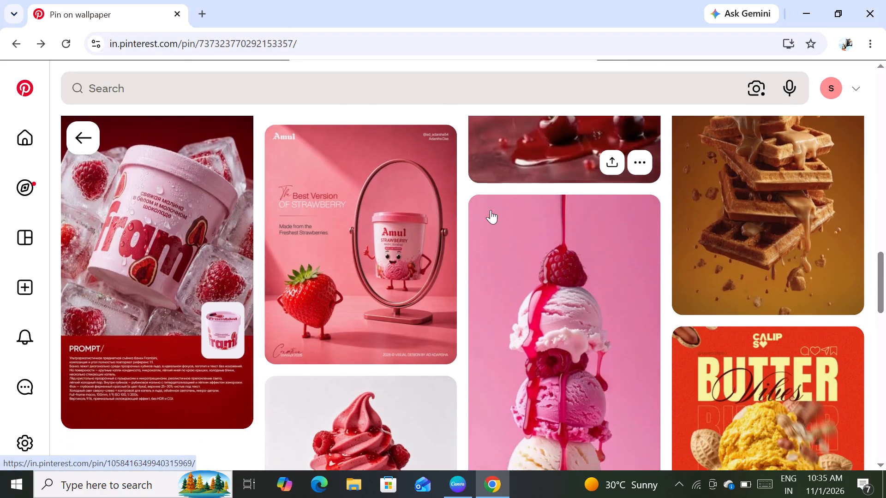
scroll(491, 210, "down", 2)
scroll(491, 210, "up", 2)
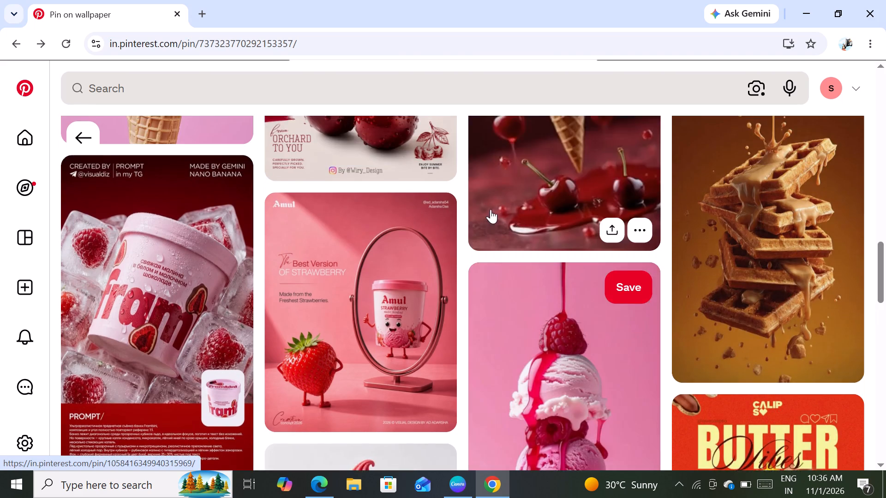
scroll(495, 127, "down", 7)
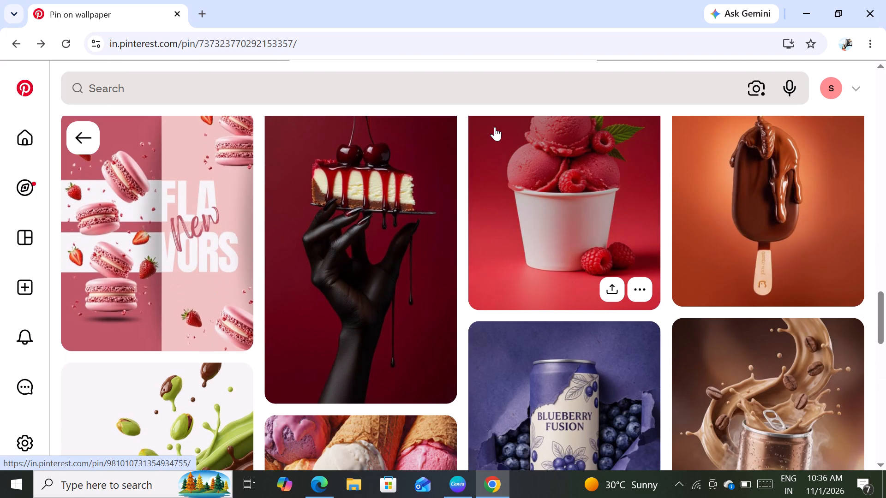
scroll(495, 127, "down", 1)
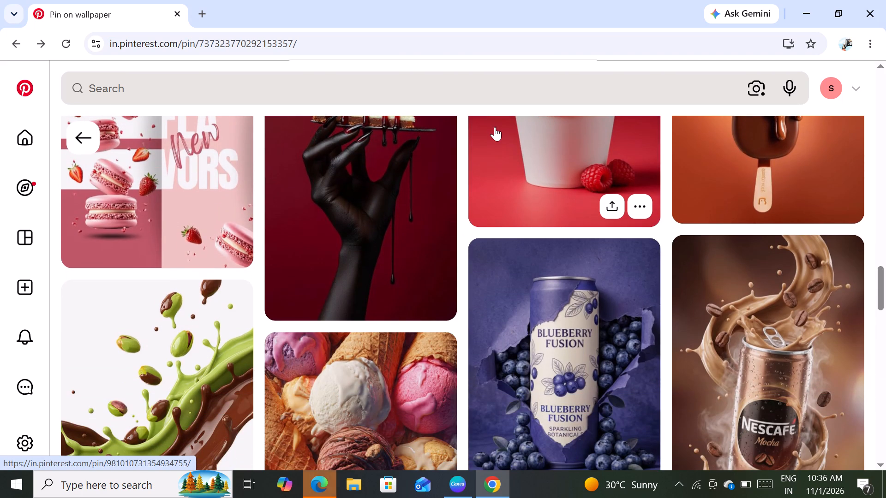
scroll(495, 127, "down", 1)
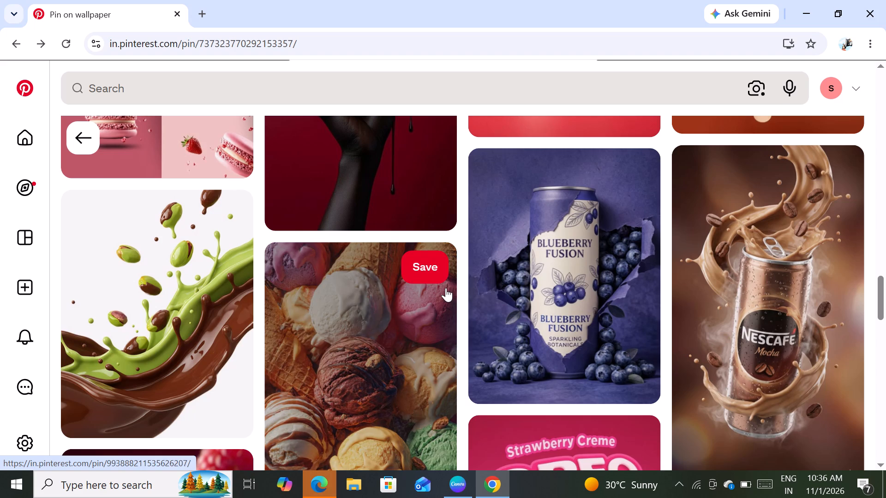
scroll(446, 288, "up", 9)
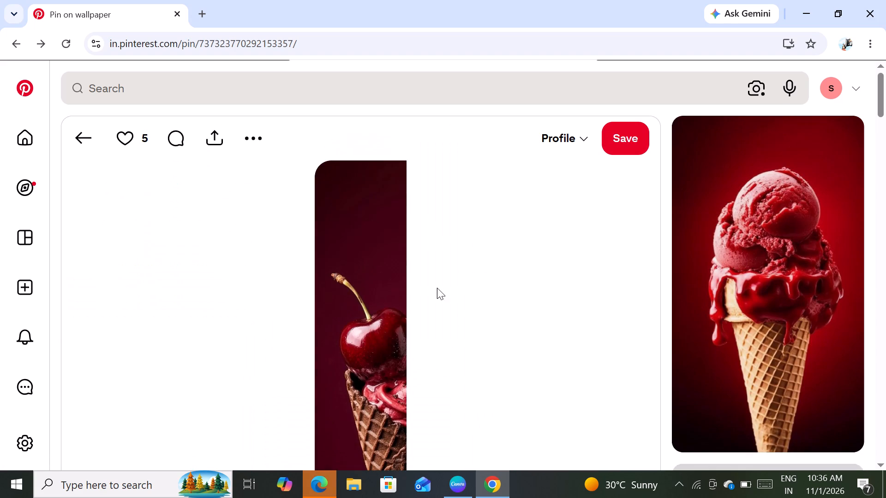
Go back to the "background for berry ice cream" results and look through more of the background pins.
left_click(79, 134)
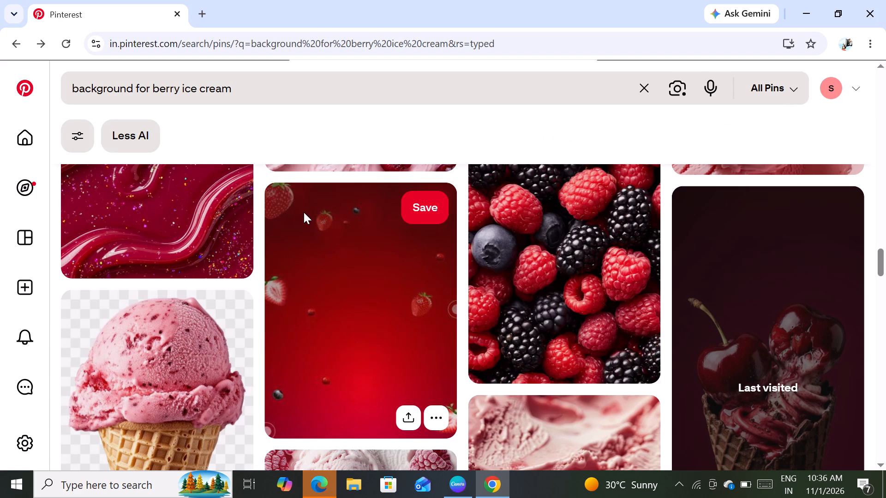
scroll(304, 212, "down", 5)
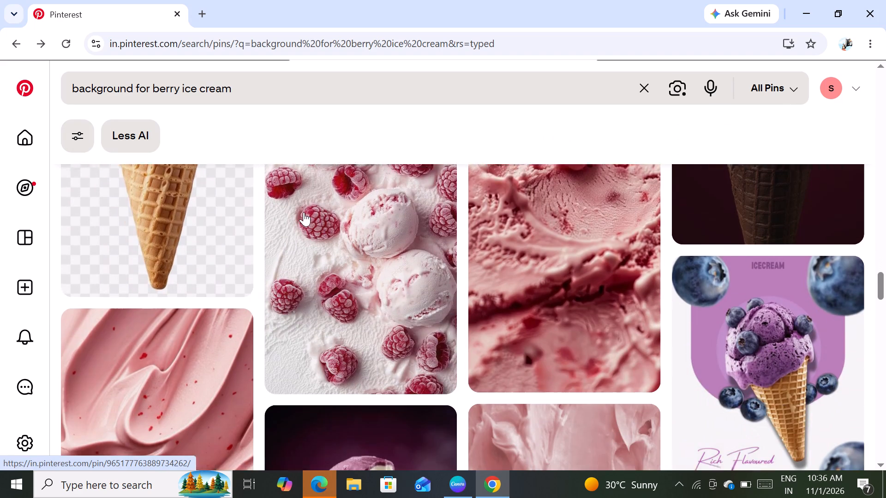
scroll(304, 212, "down", 4)
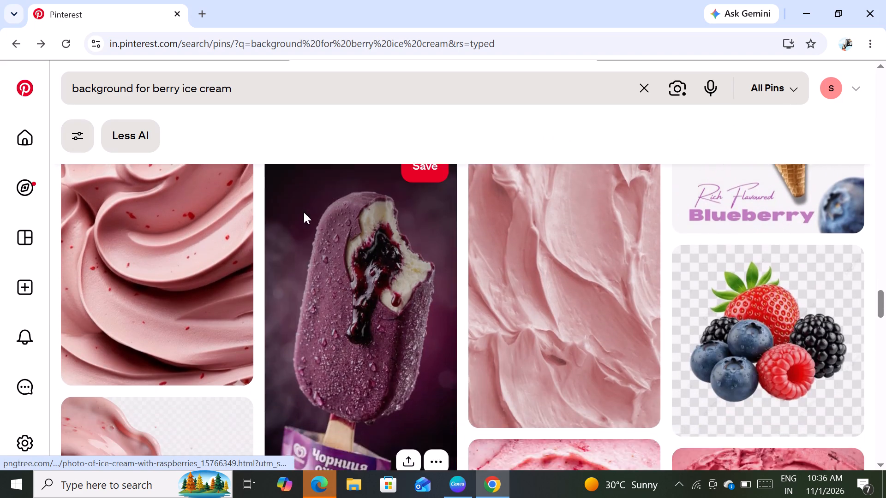
scroll(304, 212, "down", 5)
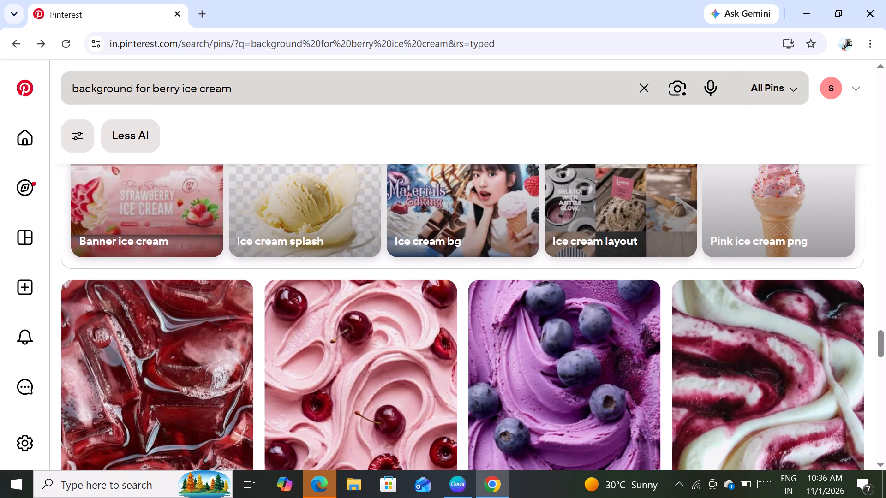
Refine the Pinterest search to "plain background for berry ice cream".
left_click(126, 88)
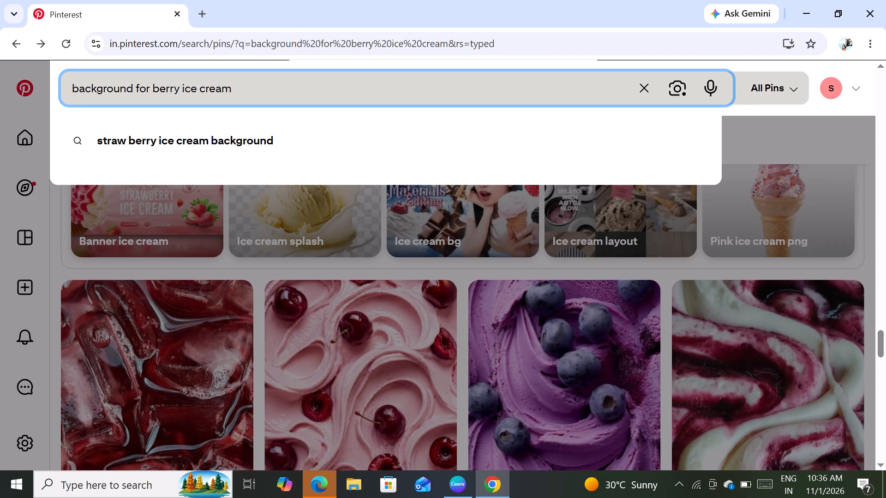
left_click(72, 88)
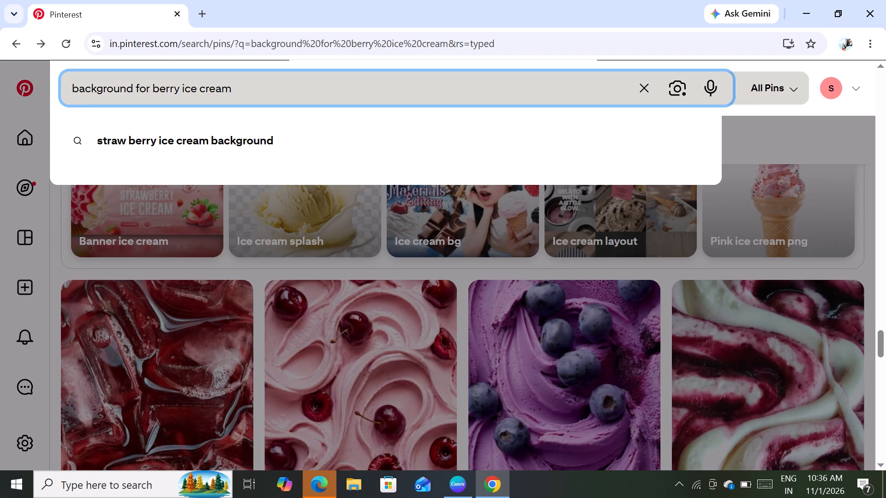
type("plain")
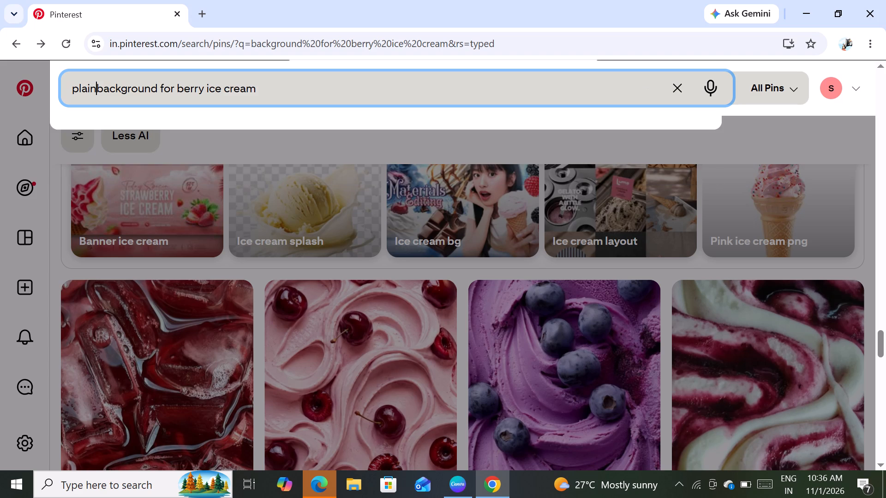
key("space")
key("Return")
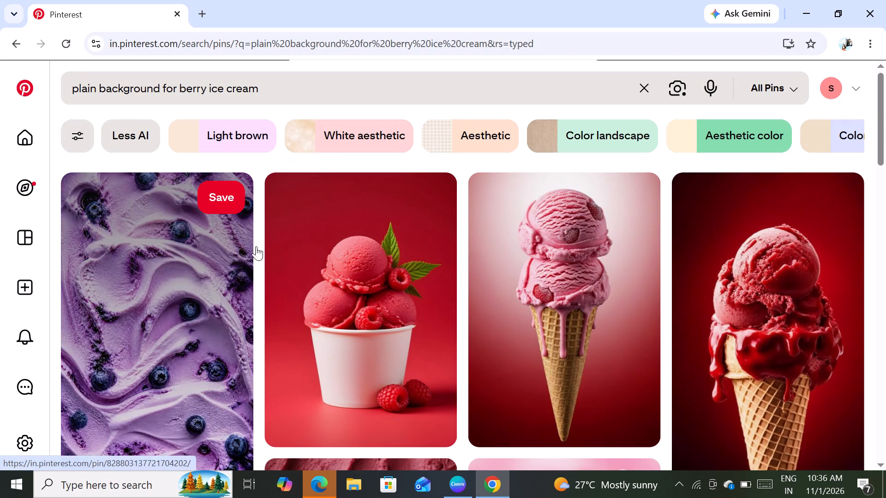
Look through the plain background results down to the related searches for a suitable berry ice cream backdrop.
scroll(301, 206, "down", 5)
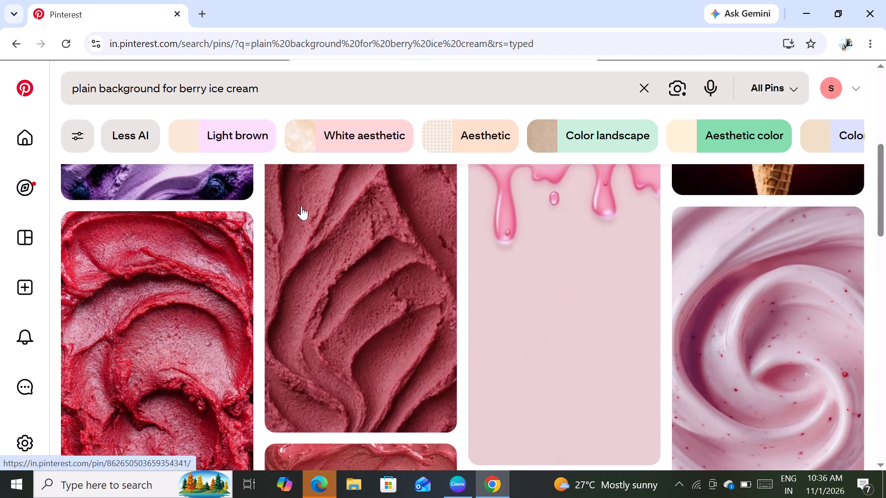
scroll(301, 206, "down", 7)
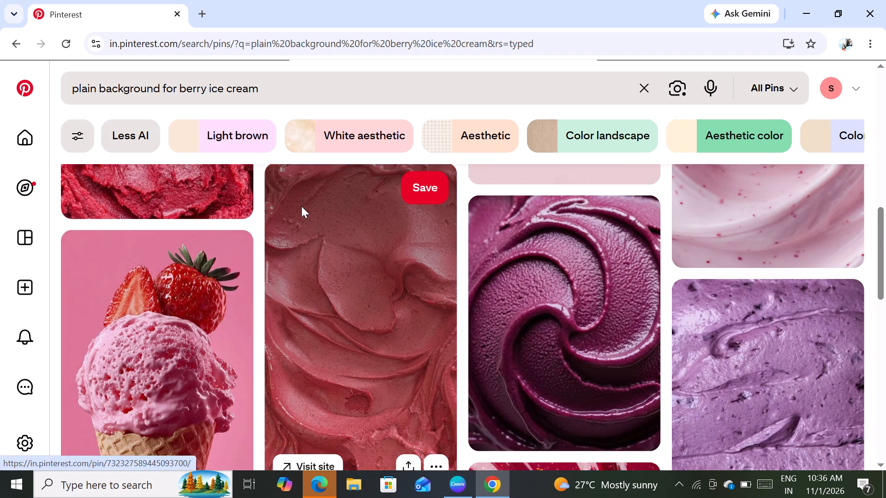
scroll(301, 206, "down", 6)
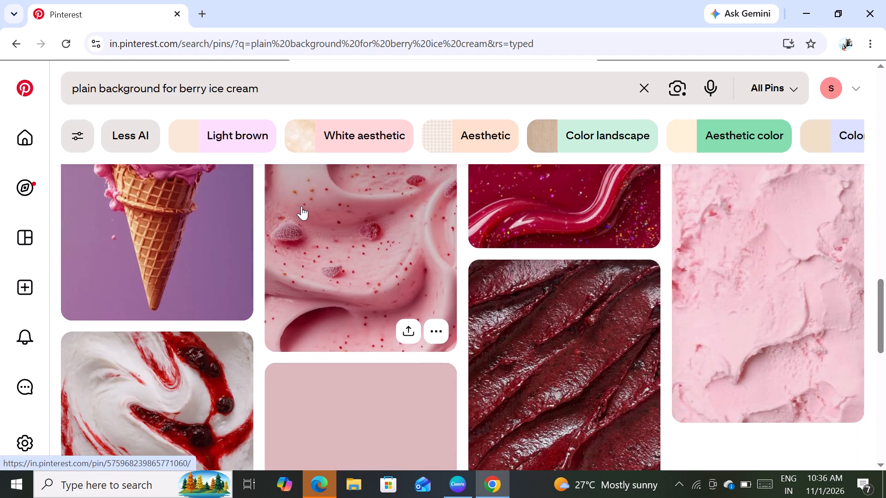
scroll(301, 206, "down", 3)
scroll(301, 206, "right", 1)
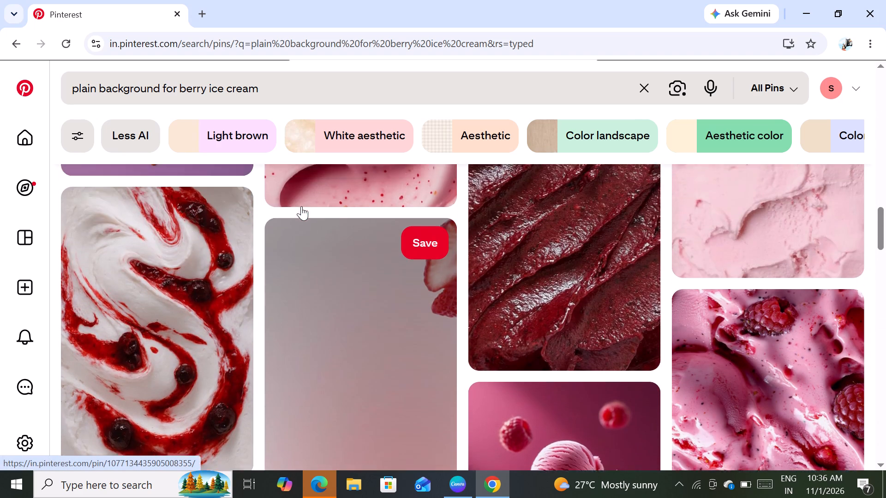
scroll(301, 206, "right", 1)
scroll(301, 206, "down", 3)
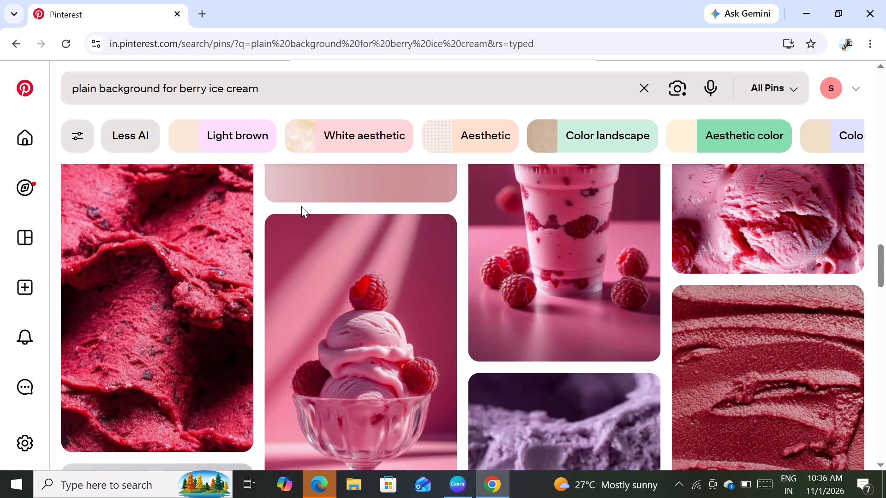
scroll(301, 206, "down", 2)
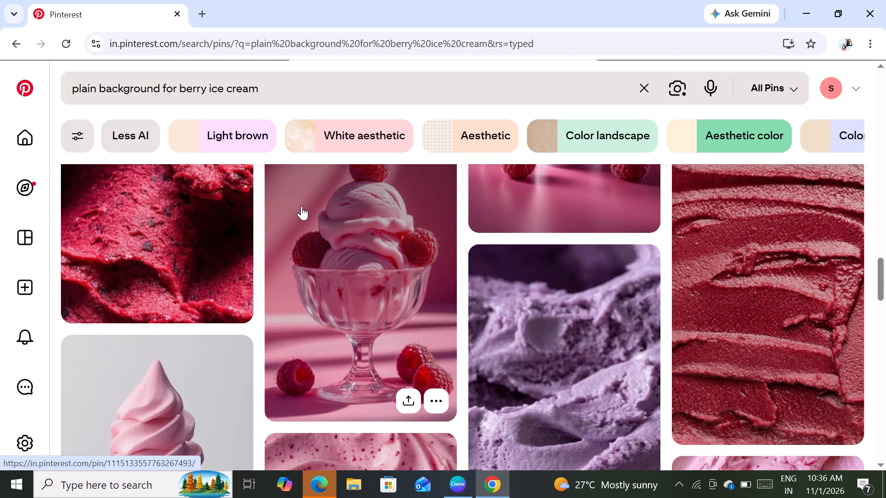
scroll(301, 206, "right", 2)
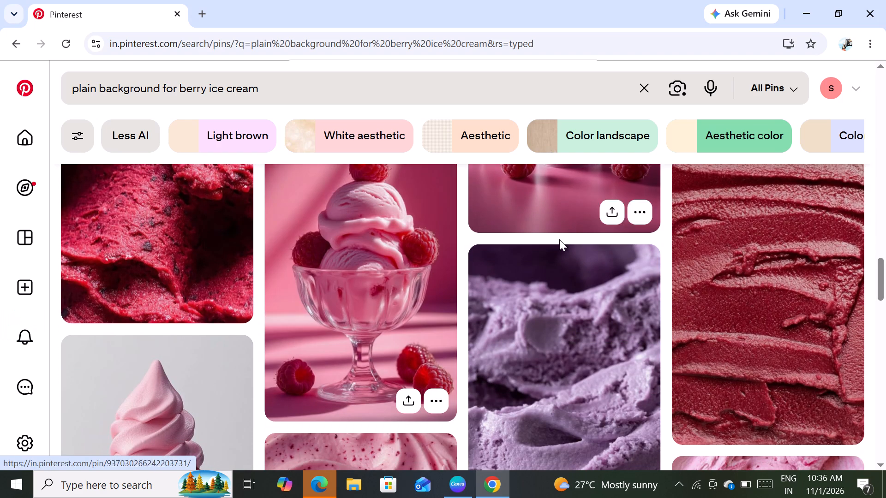
scroll(483, 282, "down", 4)
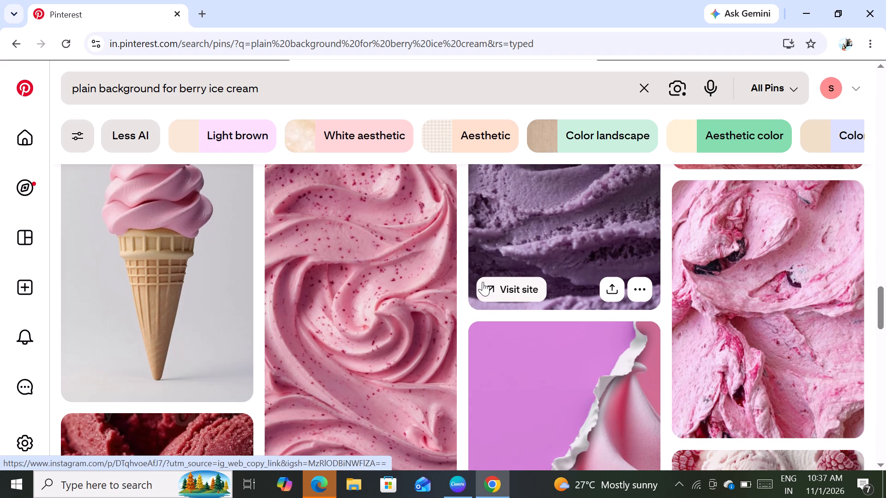
scroll(507, 191, "down", 1)
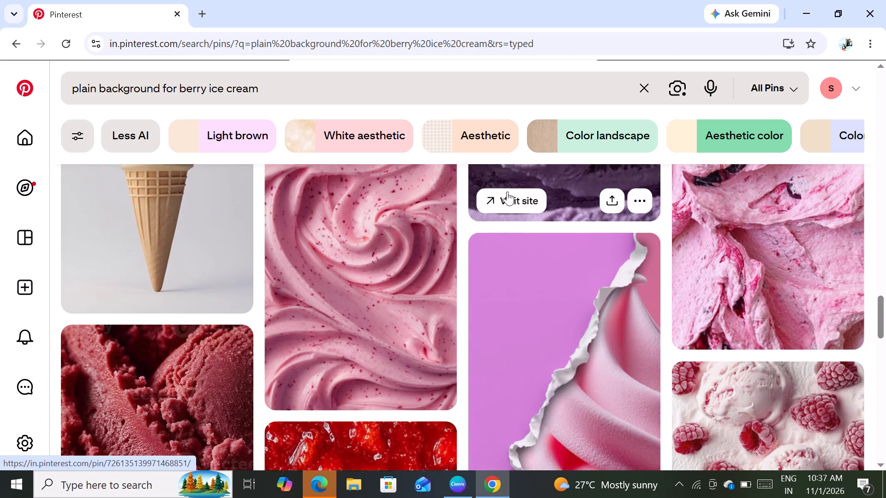
scroll(507, 191, "down", 10)
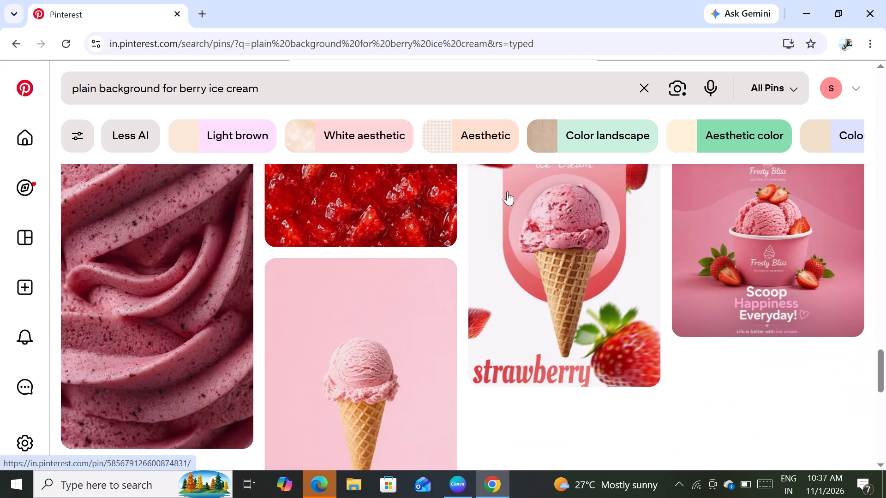
scroll(507, 191, "up", 1)
scroll(512, 165, "down", 1)
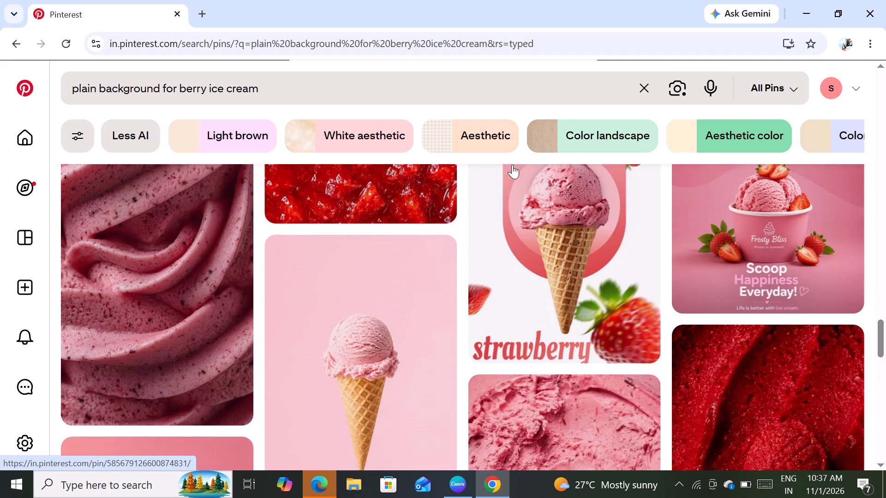
scroll(512, 165, "down", 9)
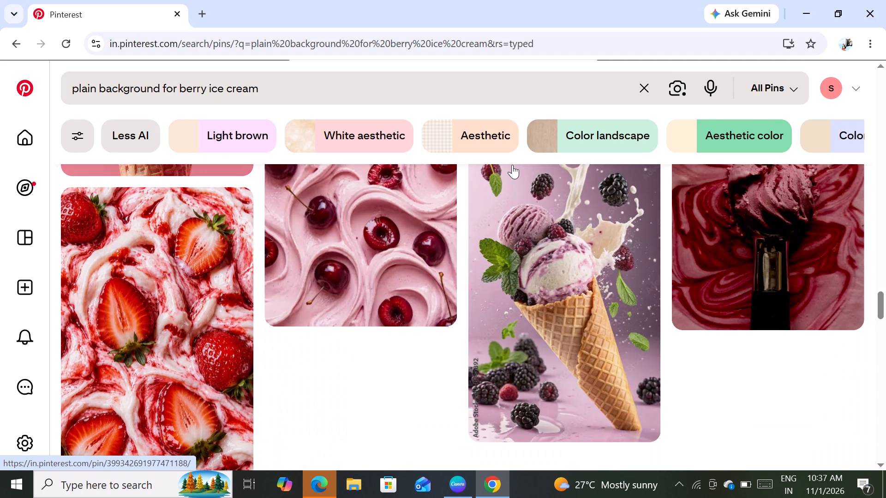
scroll(512, 165, "down", 6)
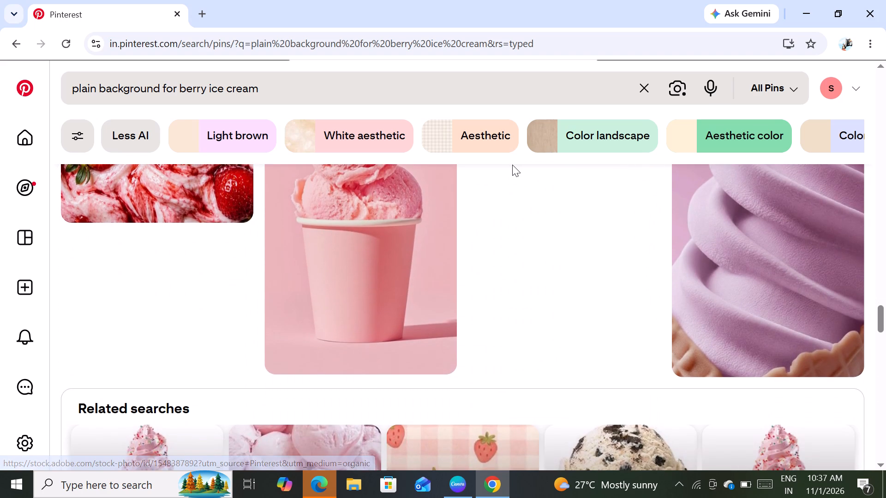
Examine the related searches and the pins around them, and return to the first results.
scroll(512, 165, "down", 4)
scroll(512, 165, "up", 2)
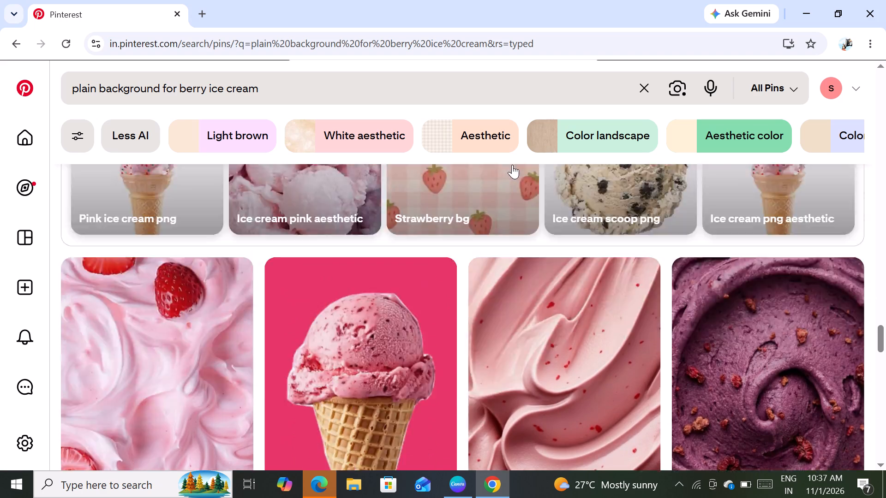
scroll(512, 165, "up", 2)
scroll(512, 165, "down", 4)
scroll(514, 177, "up", 1)
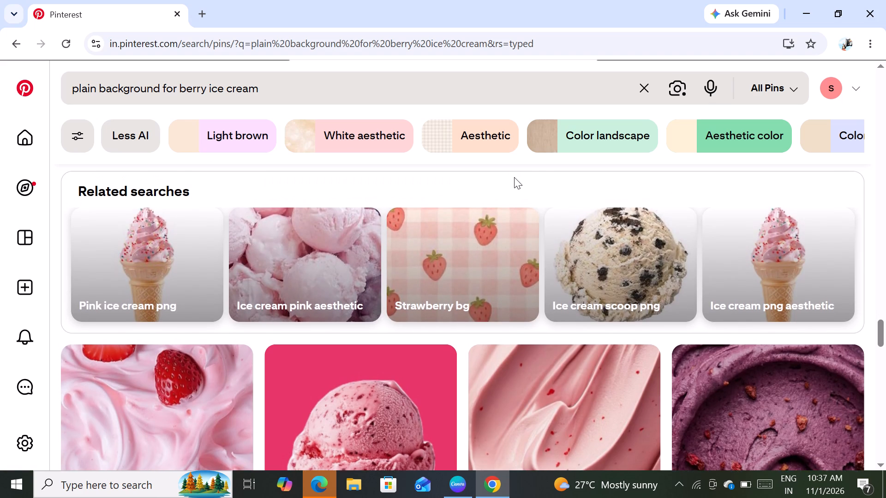
scroll(514, 177, "up", 1)
scroll(256, 321, "down", 3)
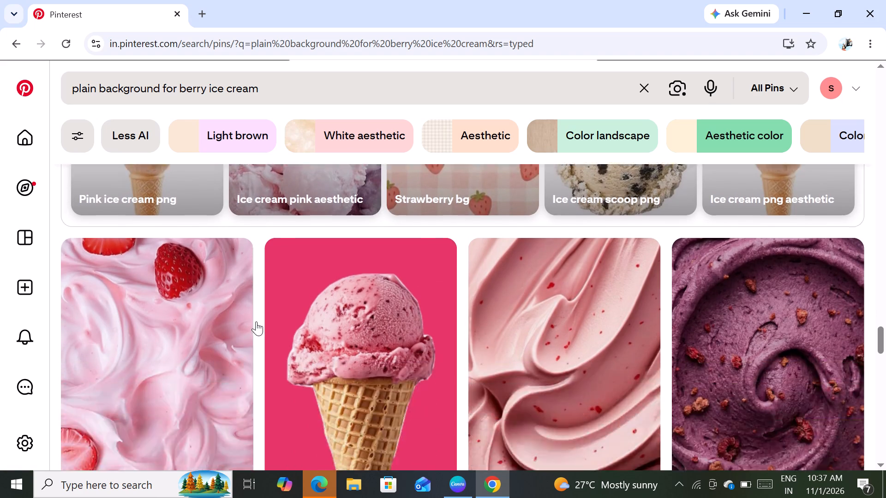
scroll(256, 321, "down", 2)
scroll(256, 321, "up", 7)
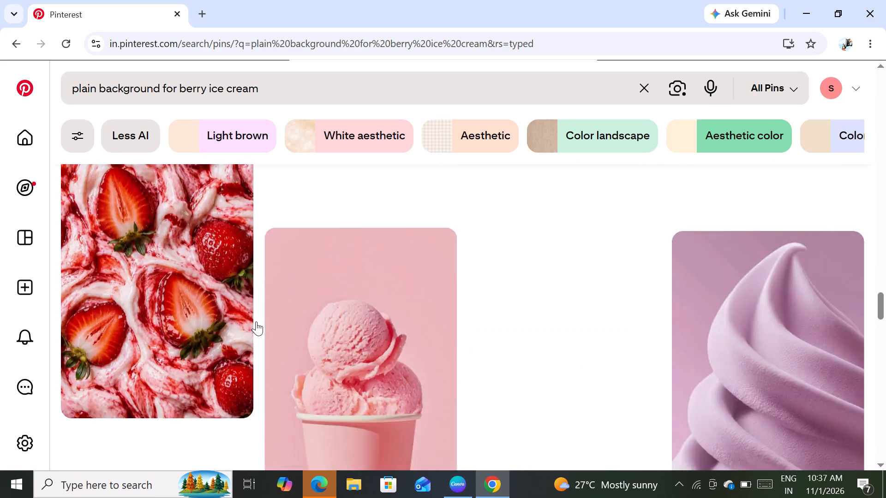
scroll(256, 321, "up", 6)
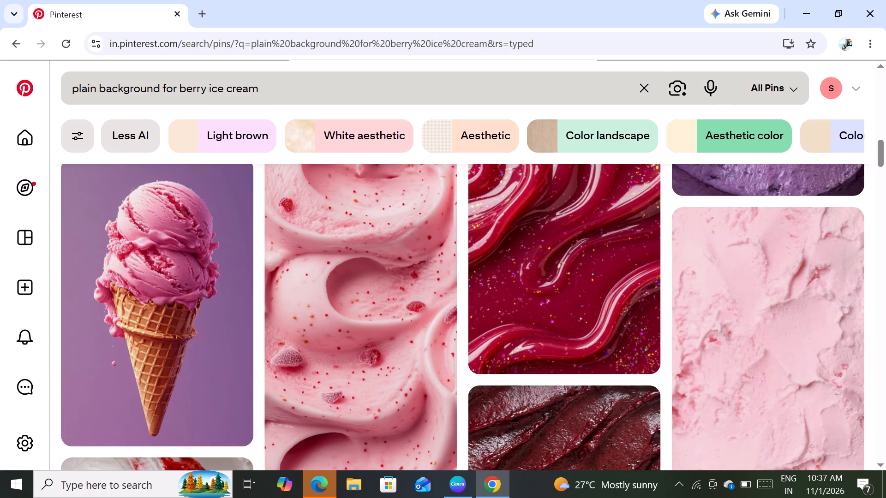
scroll(276, 88, "up", 8)
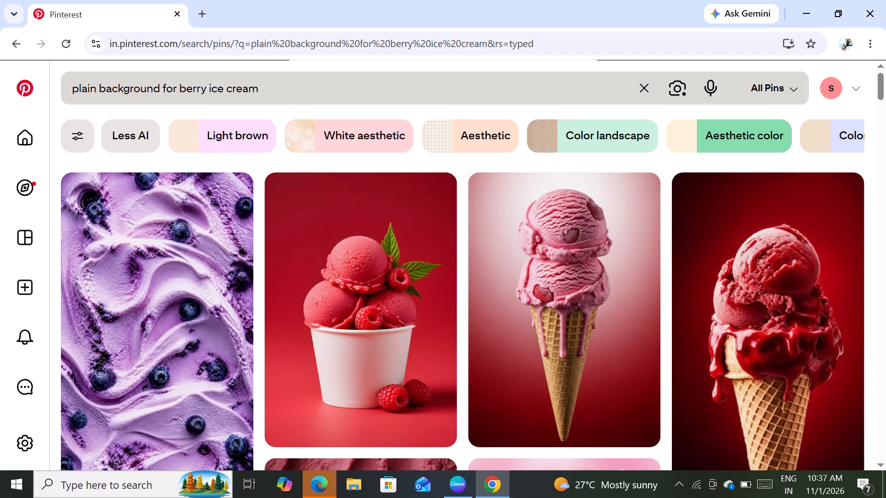
Change the Pinterest search to "plain background of pink and light purple with ombrey effect".
left_click(323, 84)
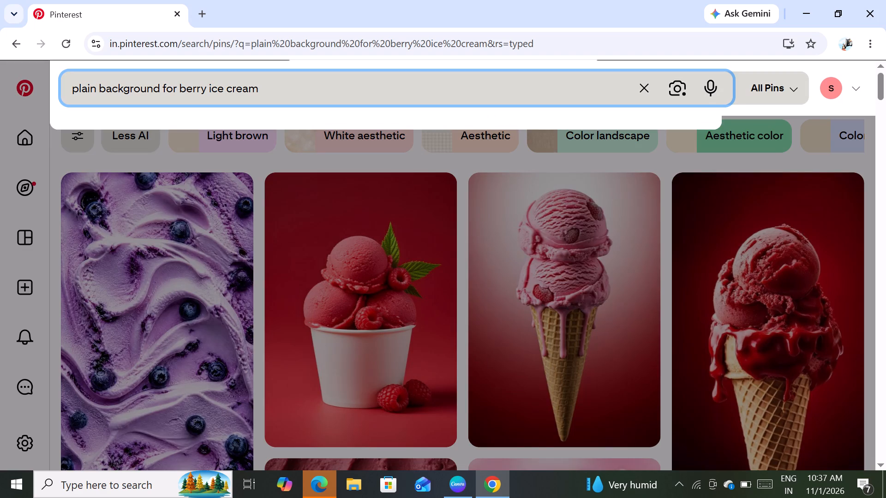
key("BackSpace")
key("BackSpace")
key("BackSpace")
key("BackSpace")
key("BackSpace")
key("BackSpace")
key("BackSpace")
key("BackSpace")
key("BackSpace")
key("BackSpace")
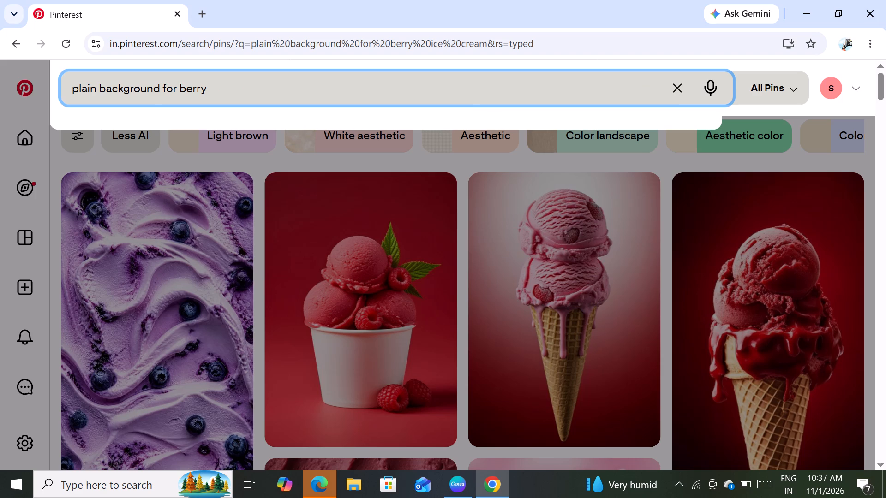
key("BackSpace")
key("BackSpace")
key("BackSpace")
key("BackSpace")
key("BackSpace")
key("BackSpace")
key("BackSpace")
key("BackSpace")
key("BackSpace")
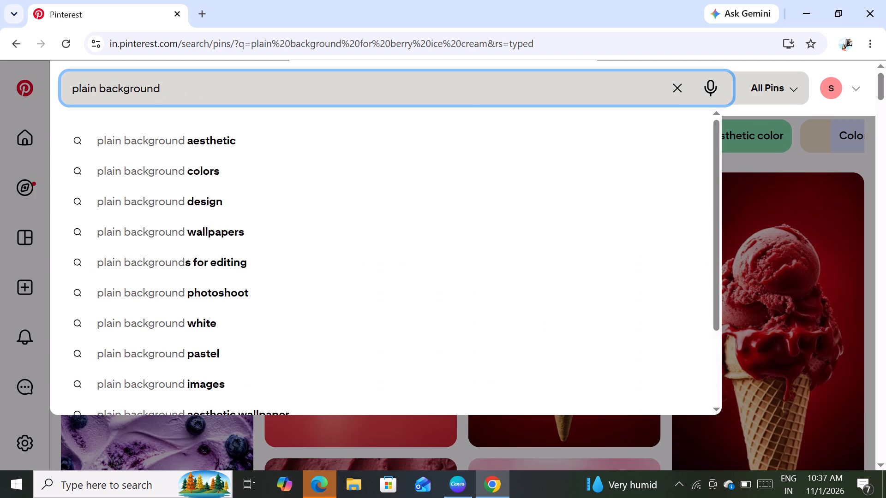
type("of ombre")
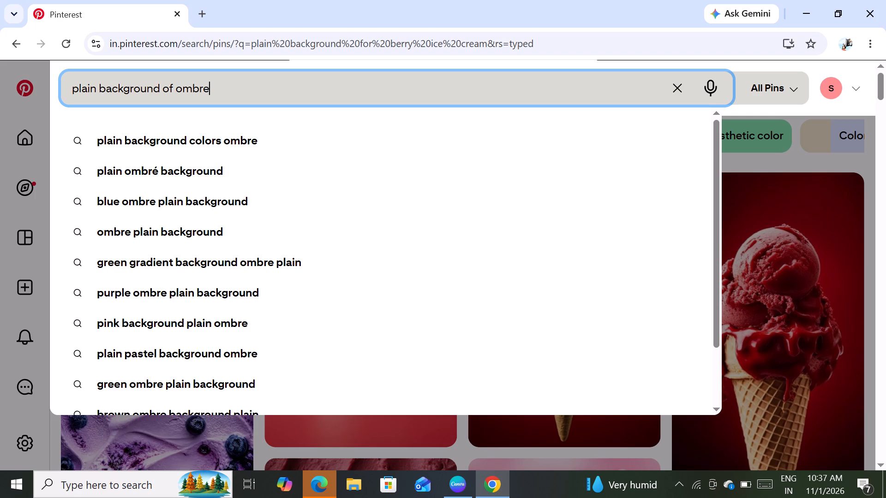
key("BackSpace")
key("BackSpace")
key("BackSpace")
key("BackSpace")
key("BackSpace")
type("po")
key("BackSpace")
type("ink an")
type("d light p")
type("urple")
key("space")
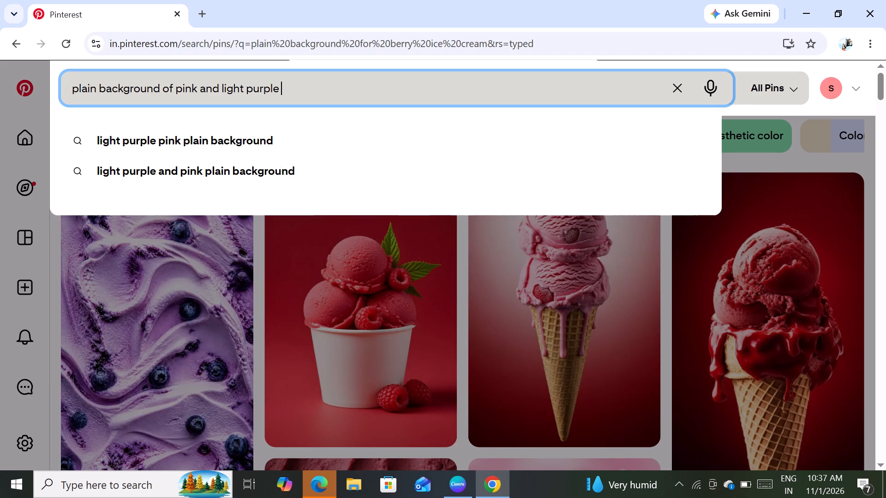
type("wi")
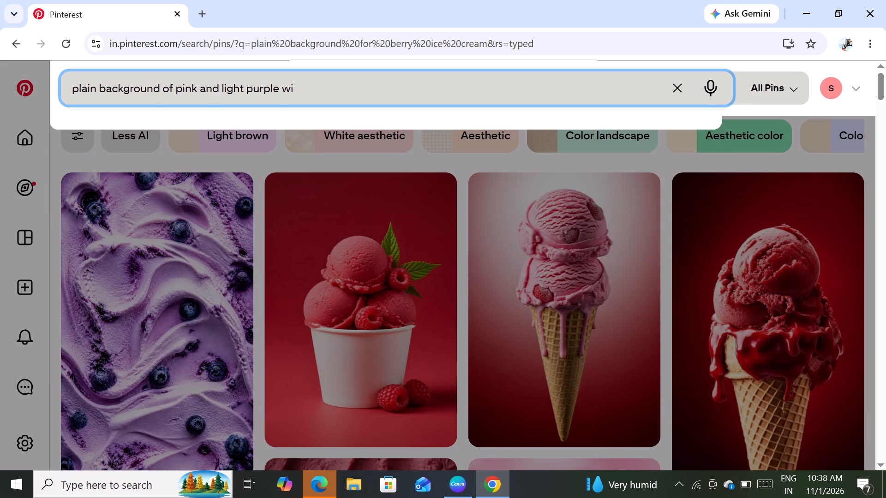
type("th")
key("space")
type("ombrey effect")
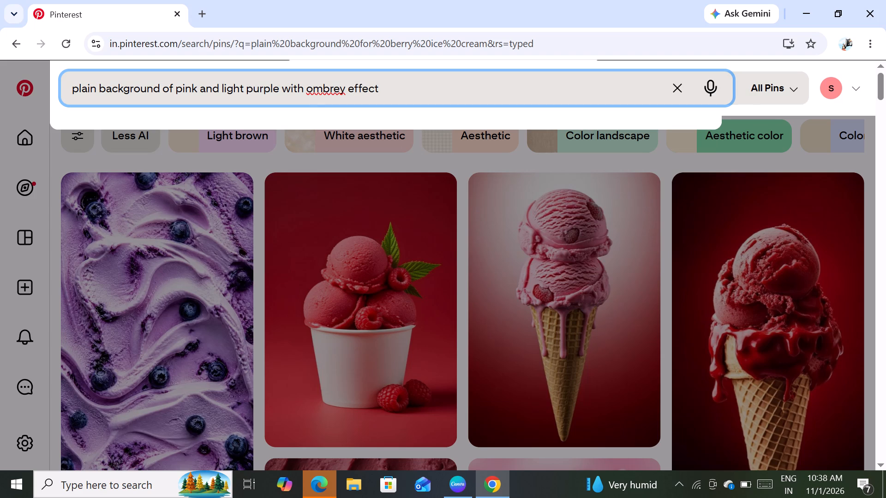
key("Return")
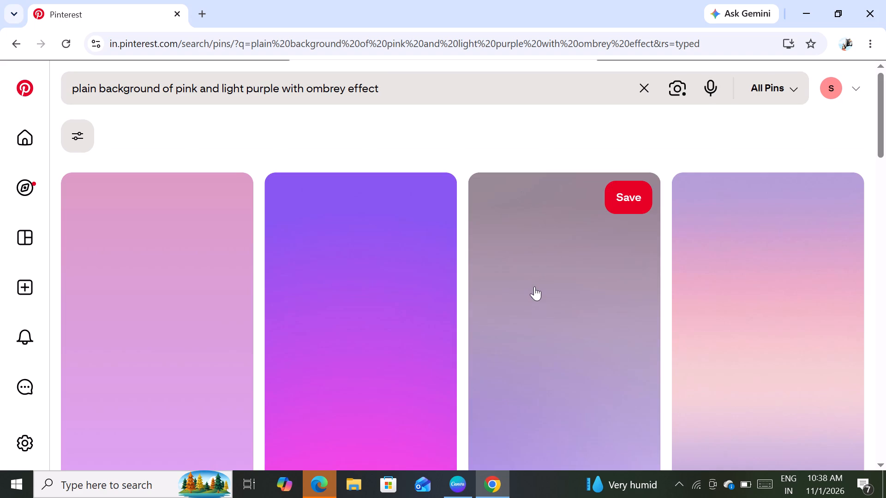
Browse the ombre background results and open the dark purple-to-pink gradient pin.
scroll(519, 287, "down", 9)
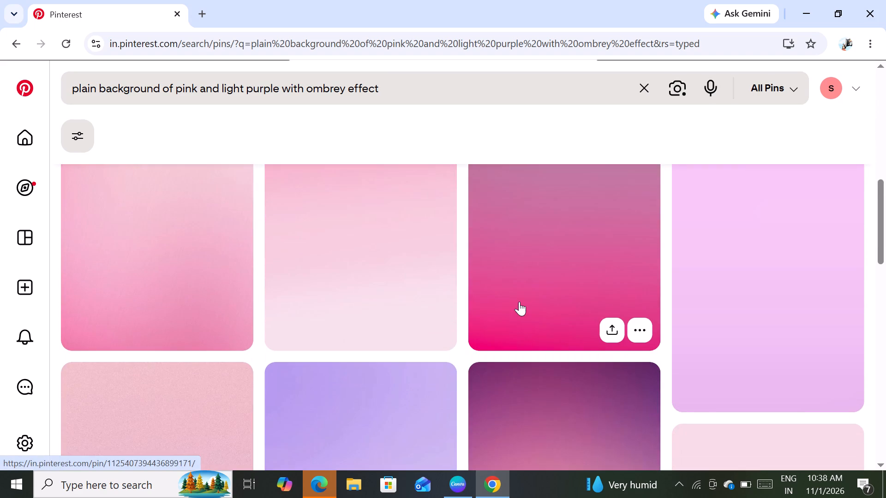
scroll(519, 302, "down", 4)
left_click(519, 302)
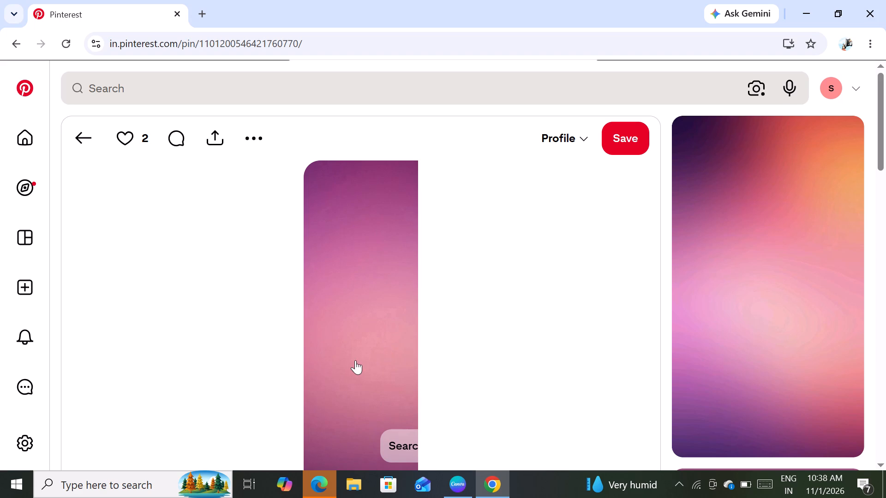
Look through the related gradient pins below the opened pin for alternatives, and return to the pin's image.
scroll(375, 360, "down", 3)
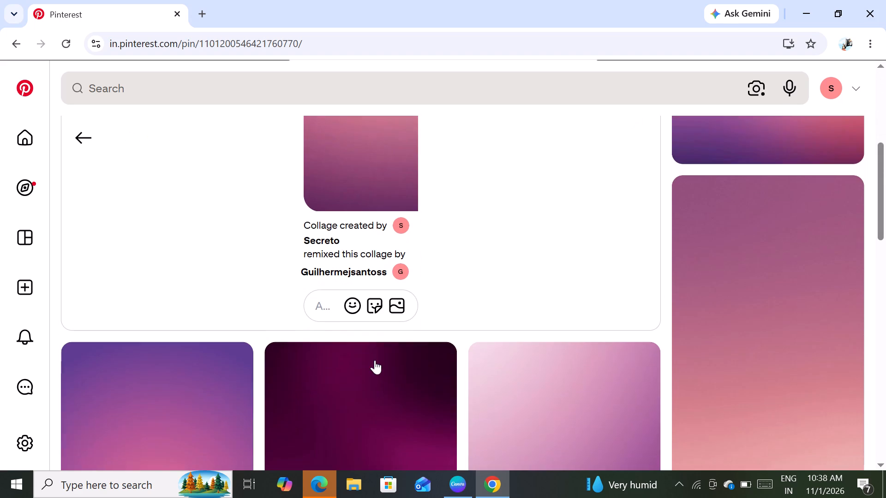
scroll(375, 360, "down", 5)
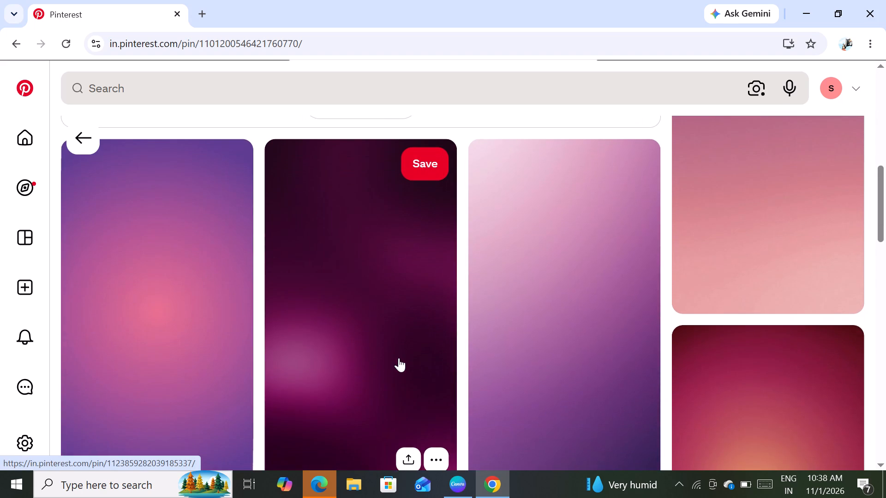
scroll(399, 358, "down", 2)
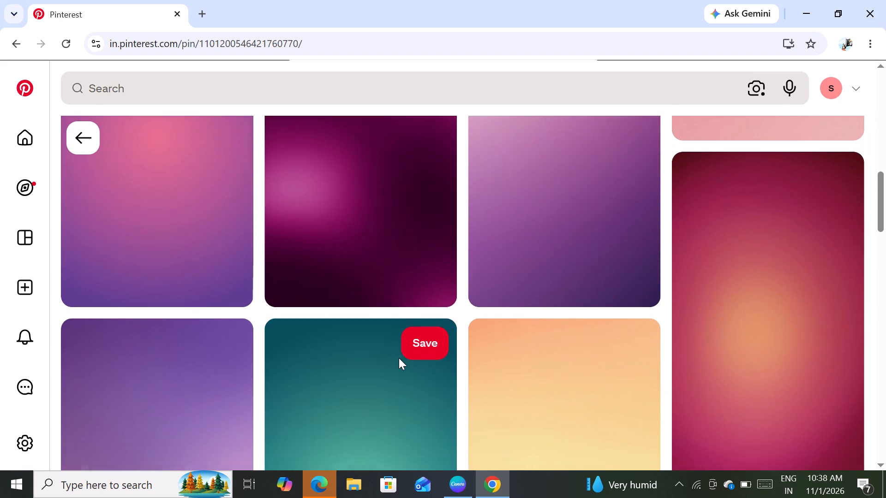
scroll(399, 358, "down", 4)
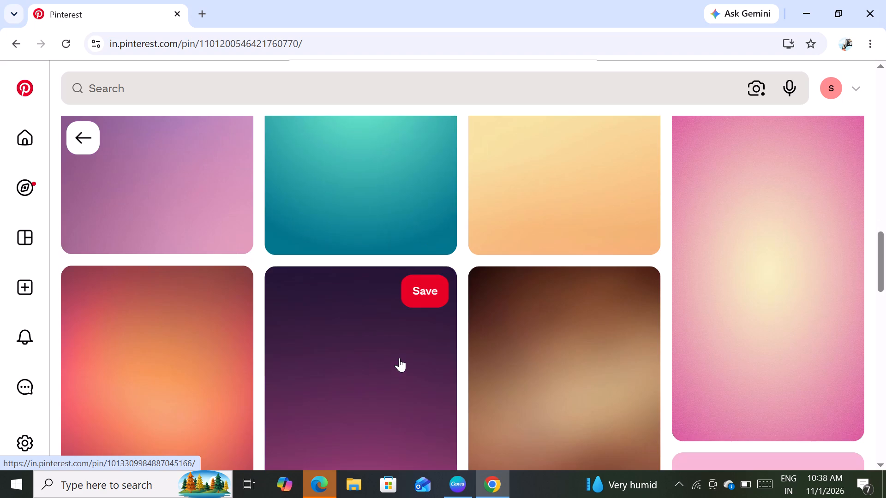
scroll(399, 358, "down", 7)
scroll(399, 358, "up", 2)
scroll(390, 420, "up", 7)
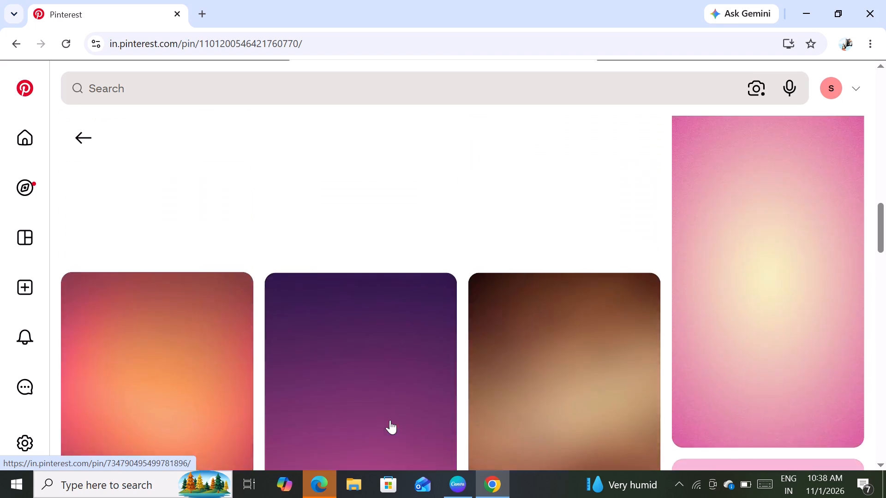
scroll(390, 420, "up", 5)
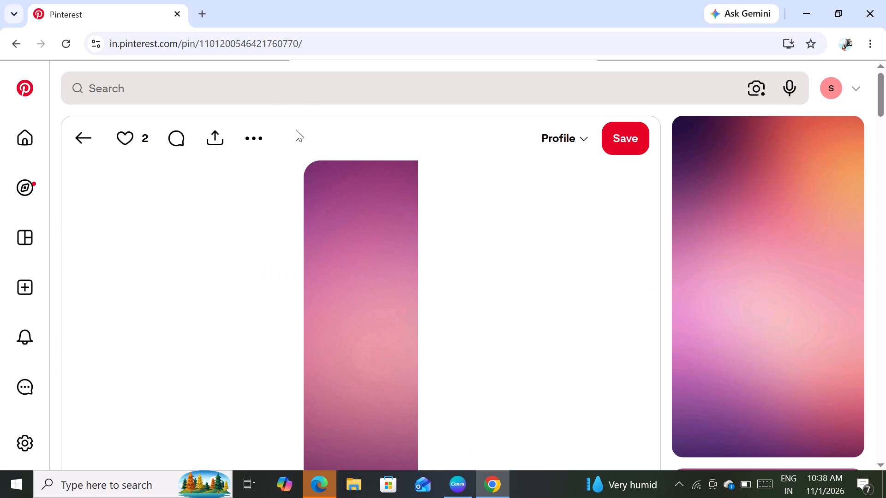
Download the image of the opened purple-and-pink gradient pin.
left_click(257, 142)
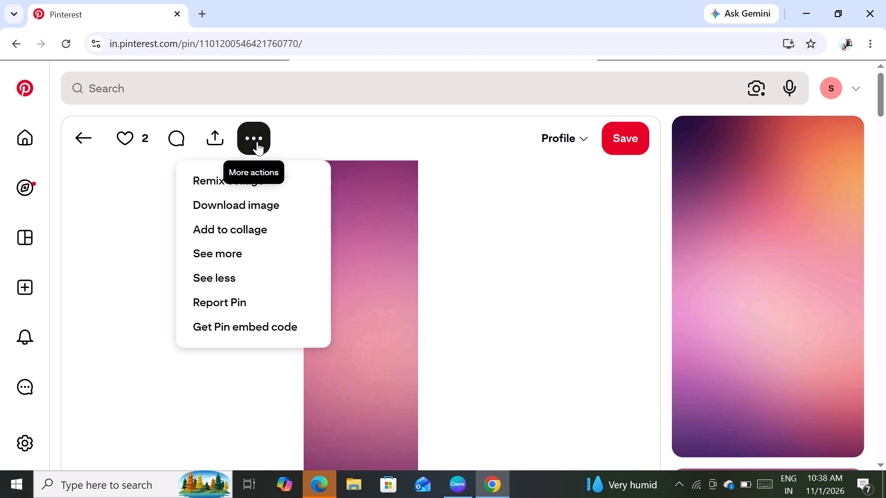
left_click(247, 199)
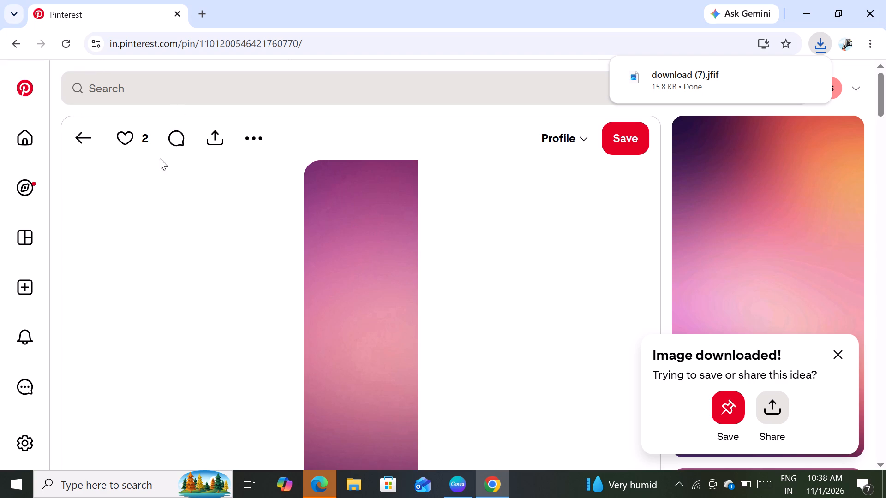
React to the downloaded purple-and-pink gradient pin with a heart.
left_click(137, 149)
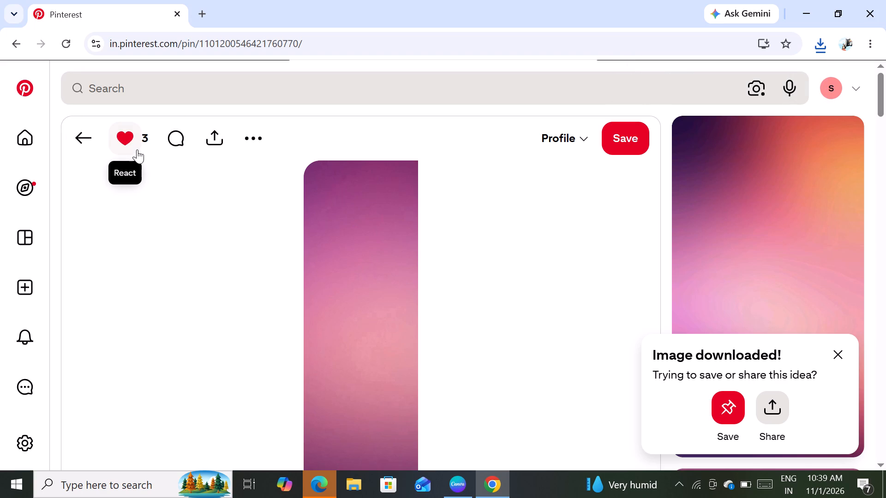
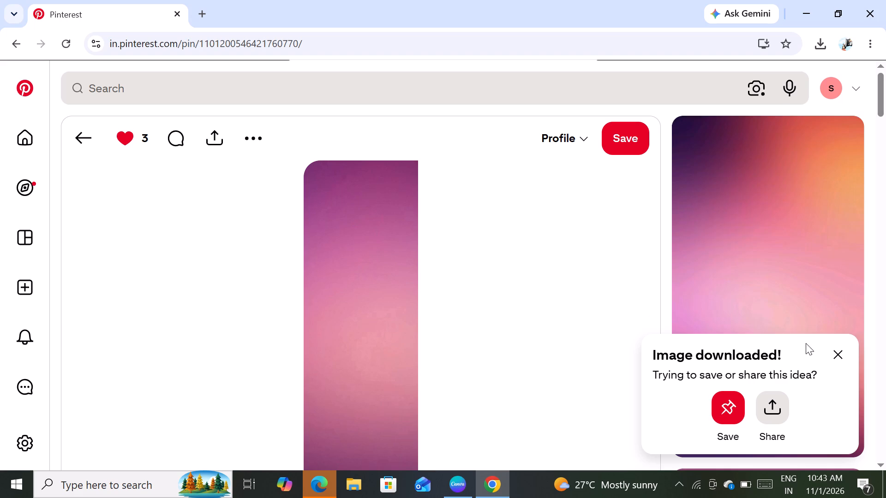
Dismiss the image download notification on the purple-and-pink gradient pin.
left_click(846, 358)
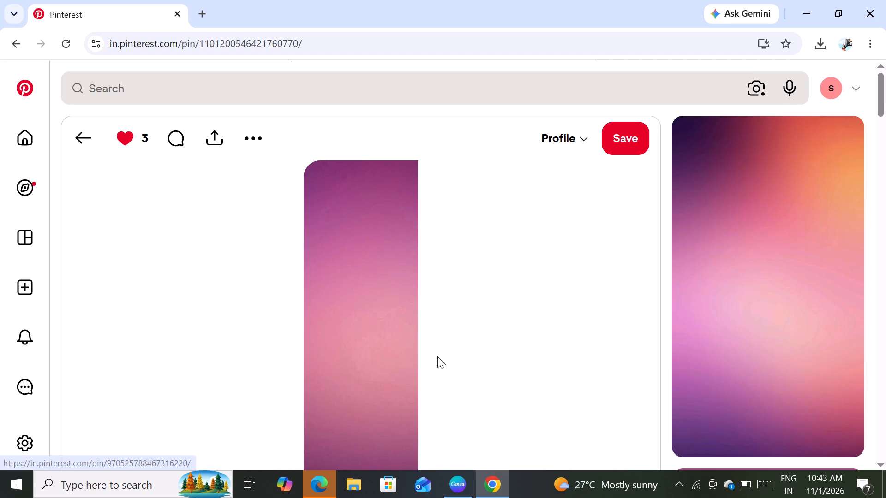
Look through the related gradient pins below the downloaded pin for alternative pink and purple backgrounds.
scroll(437, 356, "down", 8)
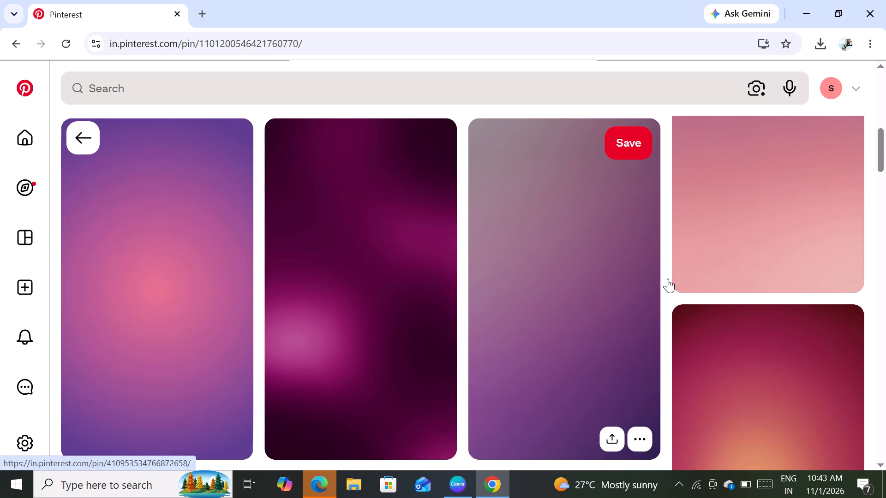
scroll(236, 262, "up", 5)
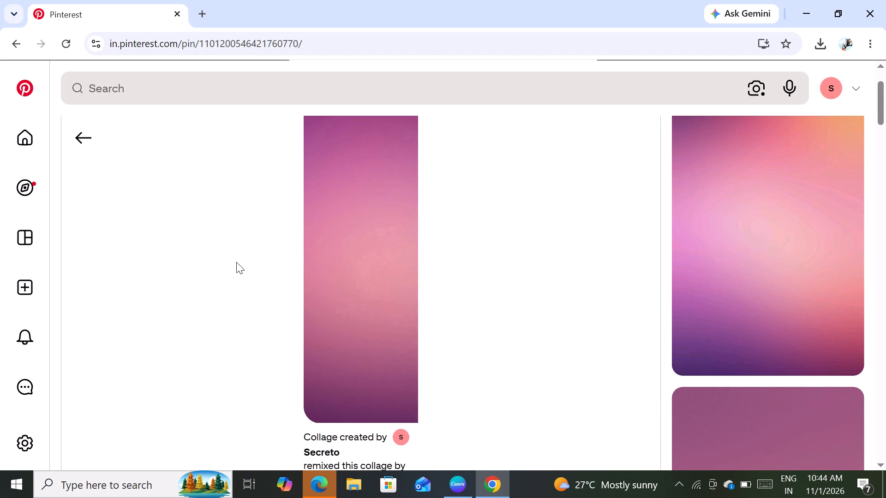
scroll(509, 301, "down", 4)
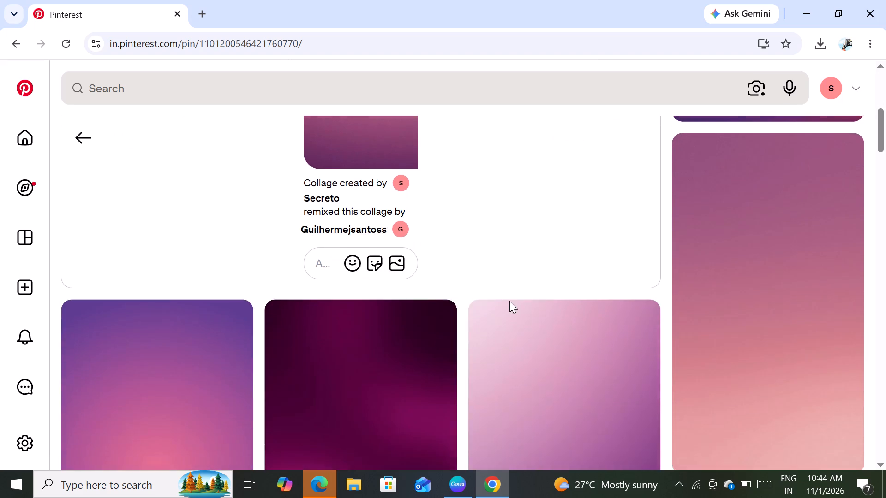
scroll(509, 301, "down", 3)
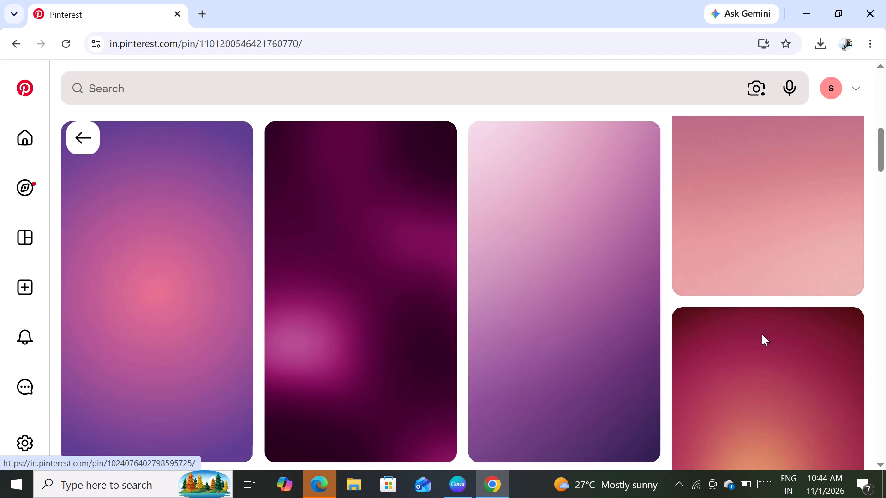
scroll(776, 359, "up", 1)
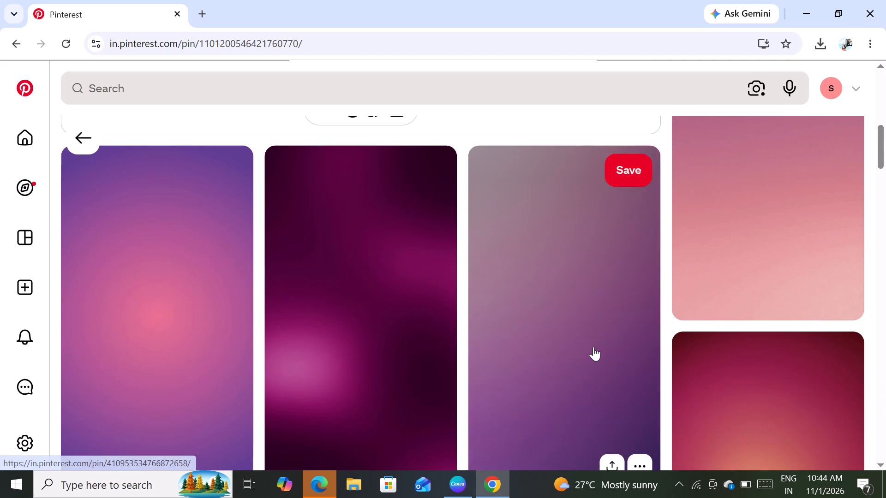
scroll(593, 347, "up", 4)
scroll(425, 356, "down", 1)
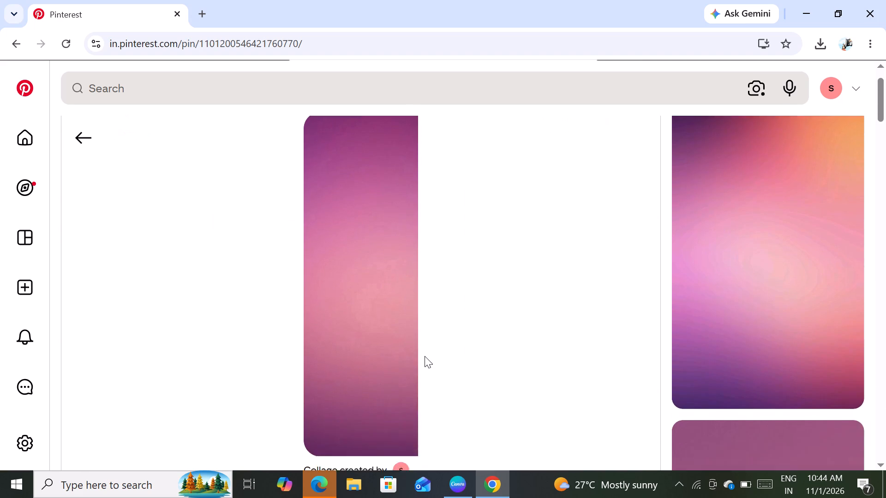
scroll(425, 356, "down", 3)
scroll(425, 356, "up", 1)
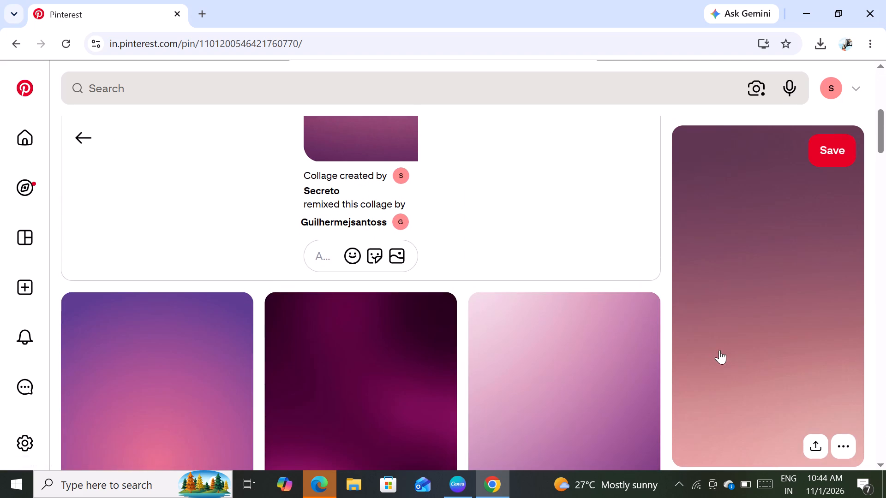
scroll(502, 368, "down", 8)
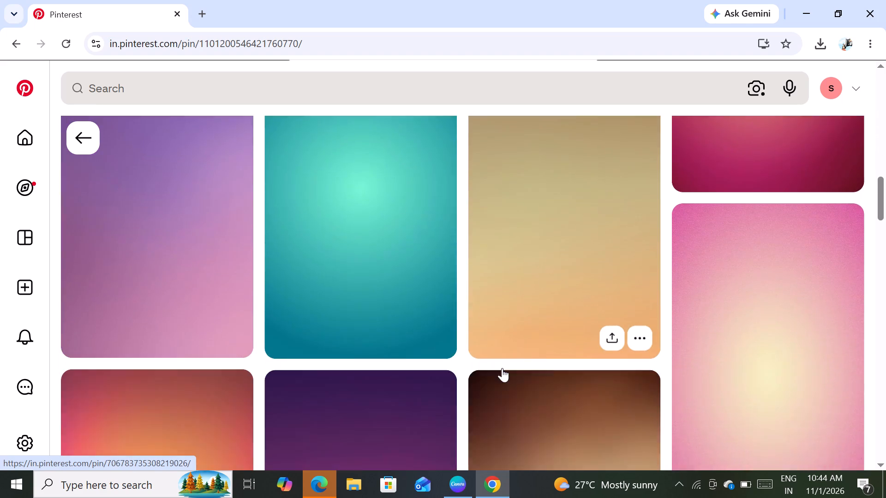
scroll(502, 368, "down", 1)
scroll(502, 368, "up", 2)
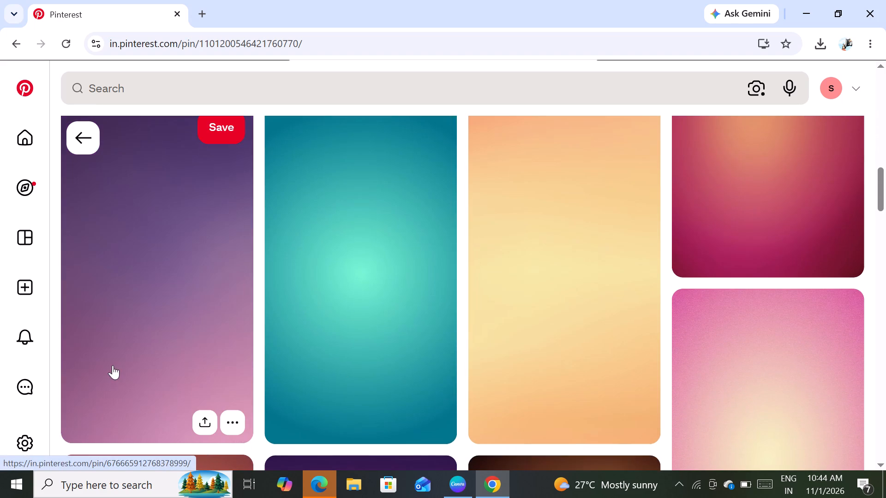
scroll(506, 328, "down", 4)
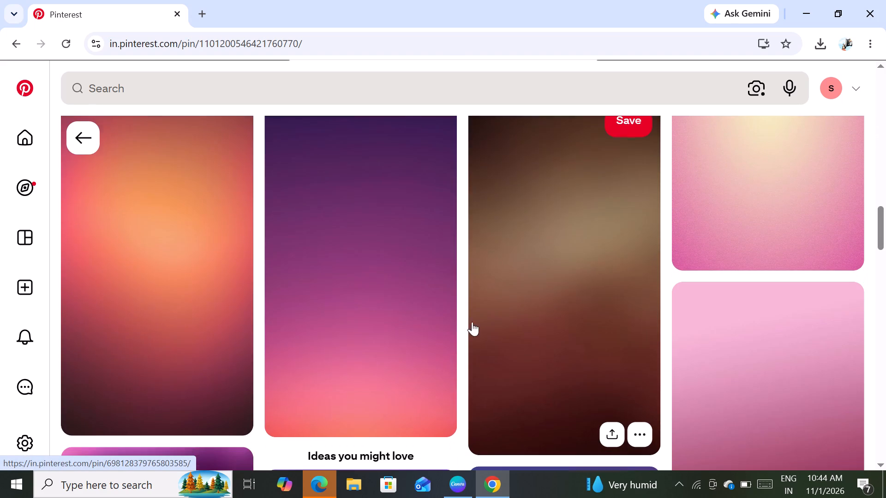
scroll(786, 329, "down", 2)
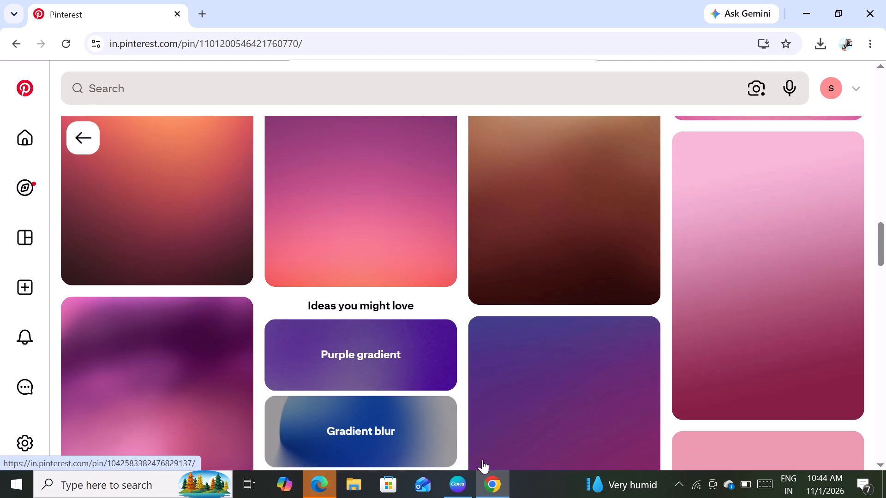
View the light-pink-to-maroon gradient pin and its related gradients, and return to the downloaded purple-and-pink pin's page.
left_click(737, 247)
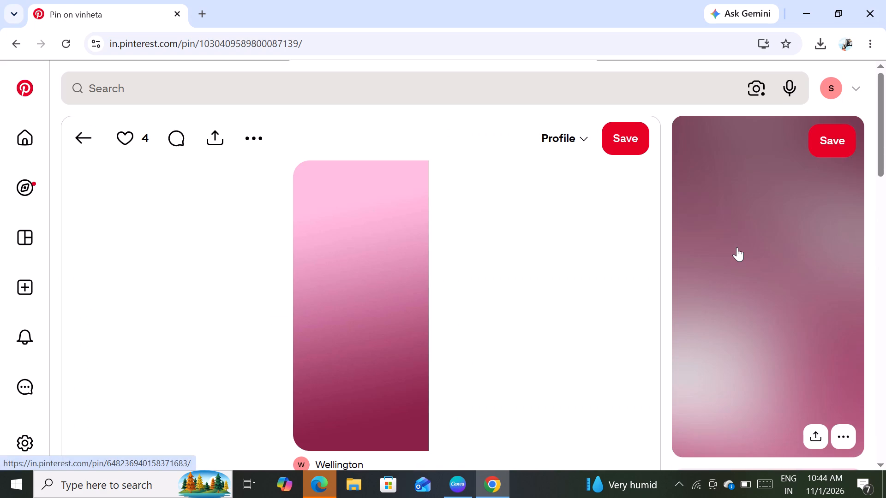
scroll(737, 247, "down", 3)
scroll(746, 185, "down", 2)
scroll(746, 185, "right", 1)
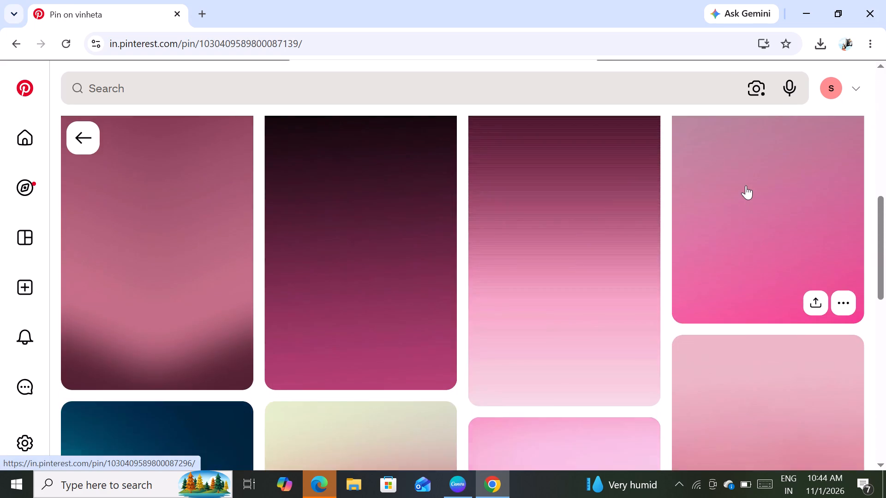
scroll(746, 185, "right", 1)
scroll(746, 185, "up", 3)
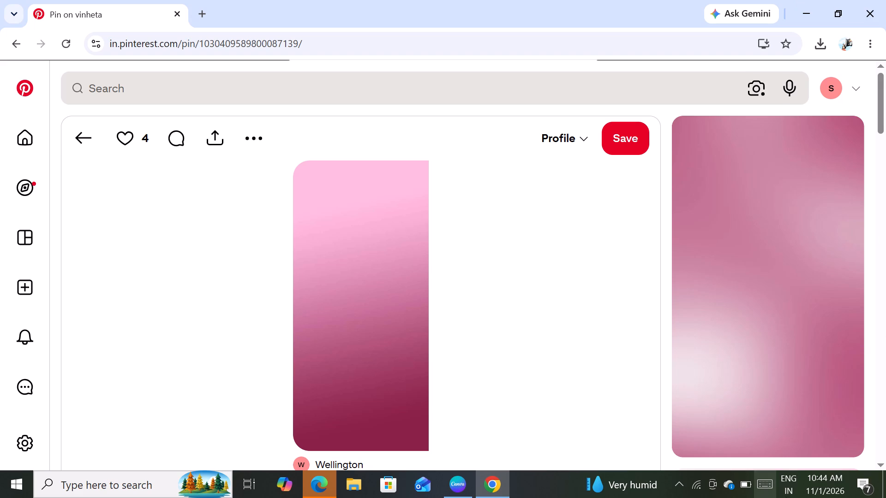
scroll(784, 255, "down", 5)
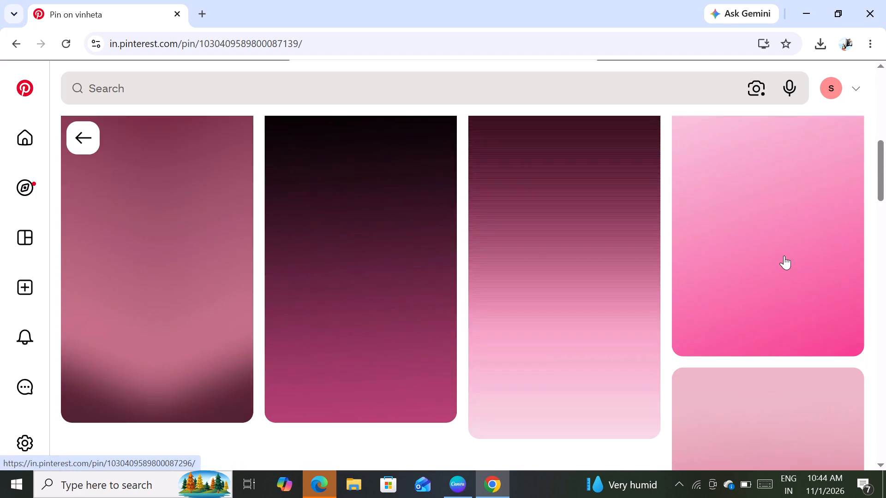
scroll(784, 255, "up", 1)
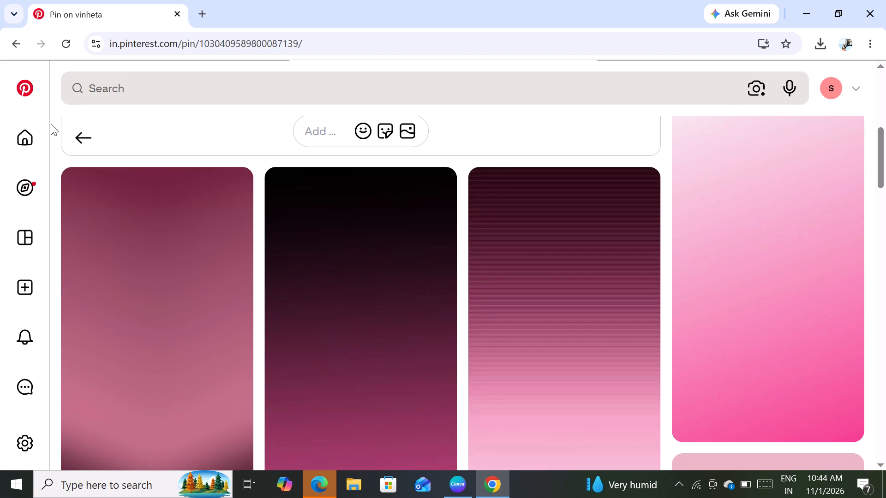
left_click(72, 138)
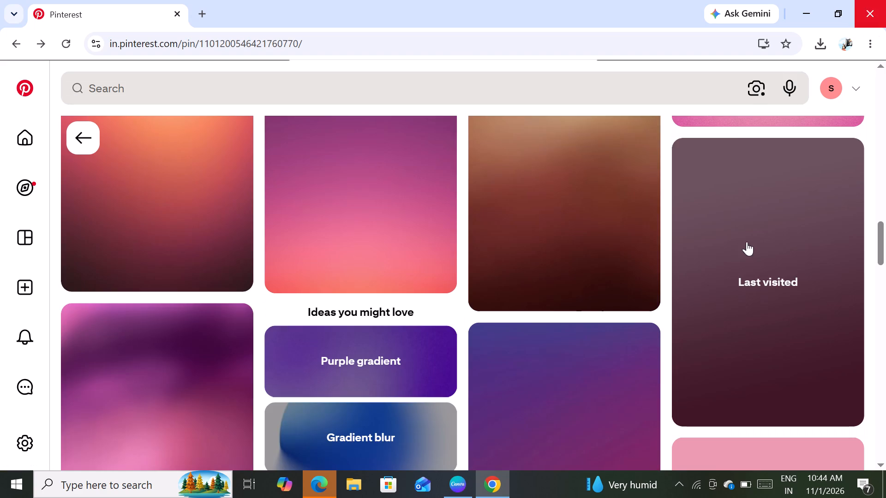
Switch to Canva and open the untitled Foam Board design from the recent designs.
left_click(452, 496)
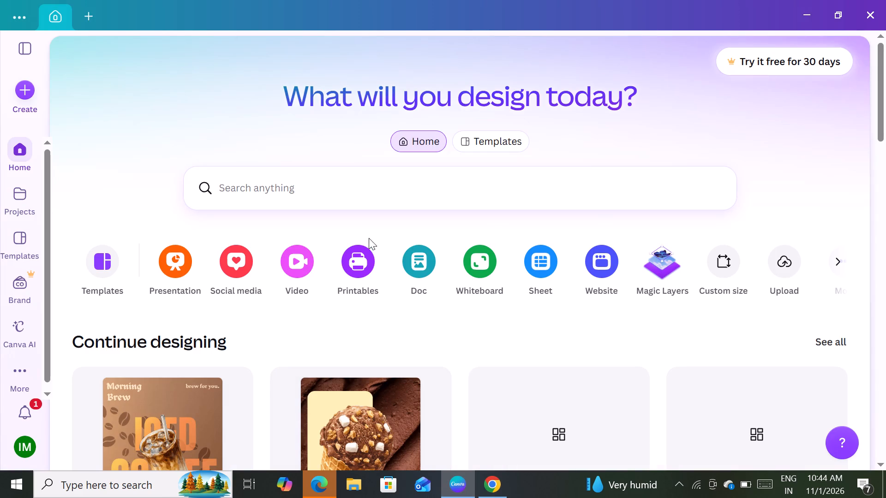
scroll(590, 373, "down", 4)
scroll(590, 373, "up", 2)
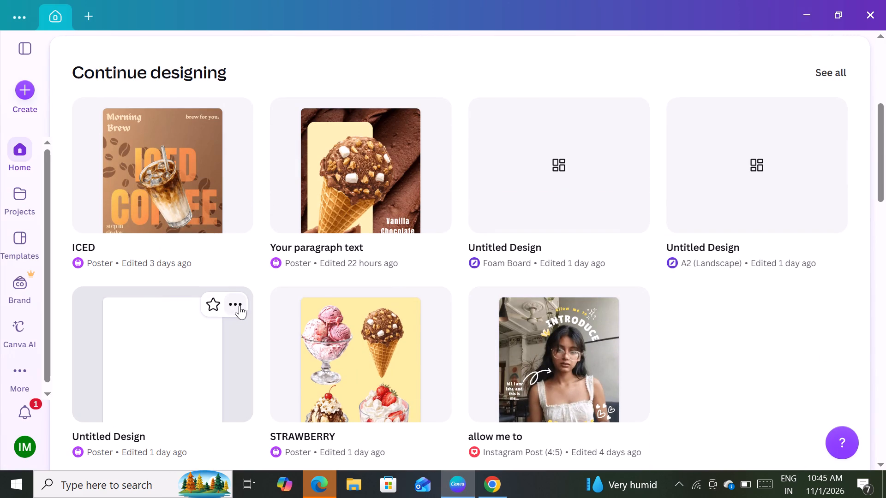
scroll(258, 231, "up", 6)
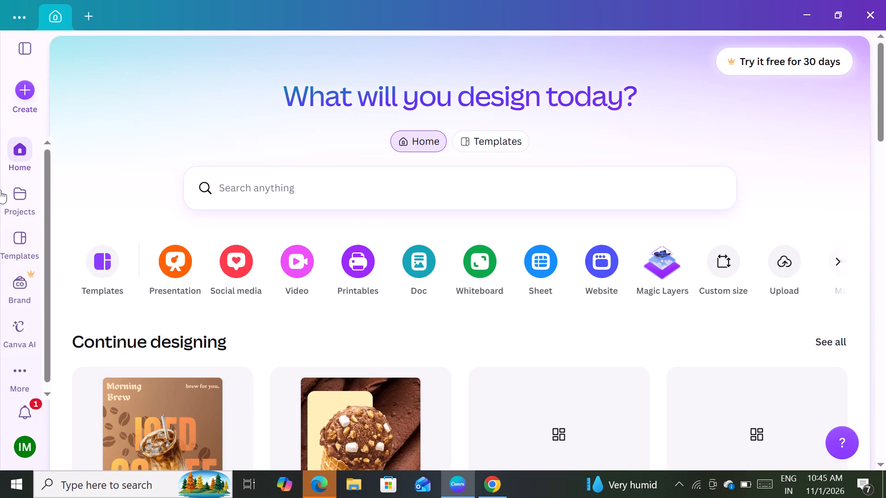
scroll(639, 342, "down", 2)
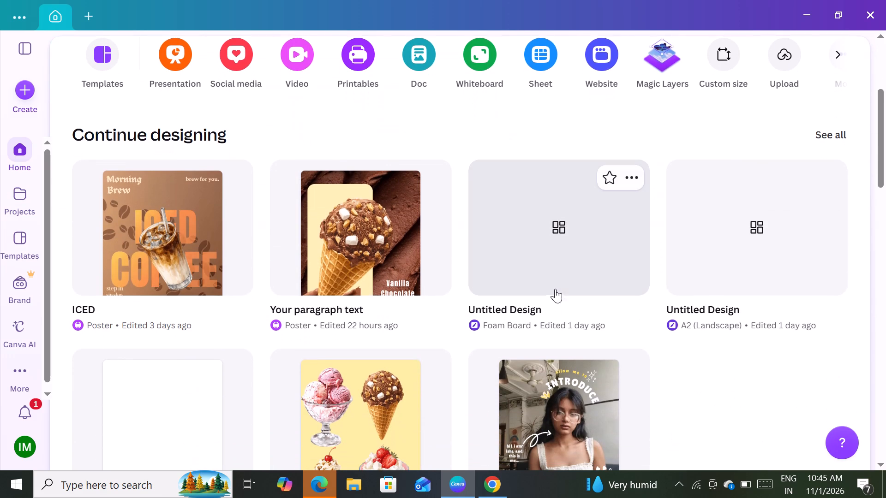
left_click(560, 268)
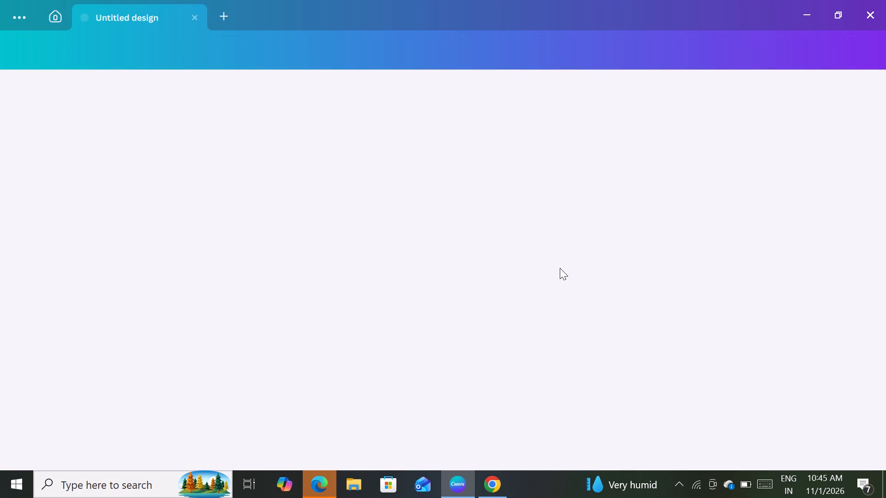
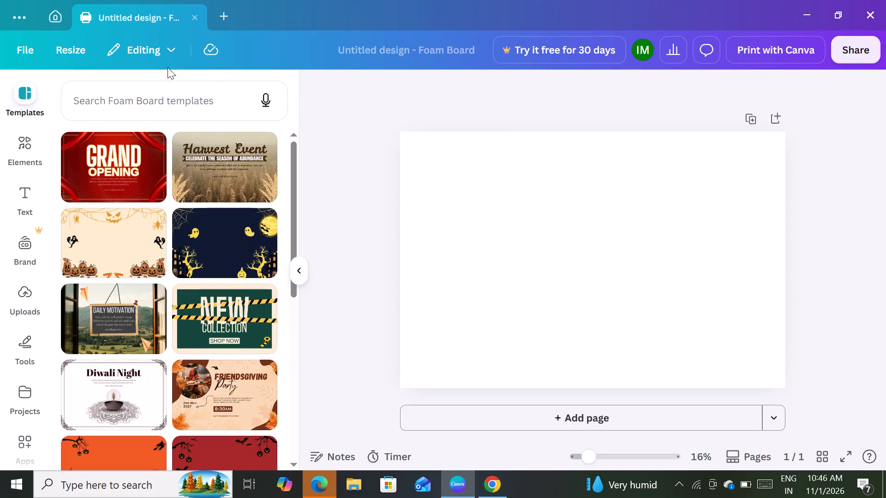
Close the untitled Foam Board design and return to the Canva home page.
left_click(191, 18)
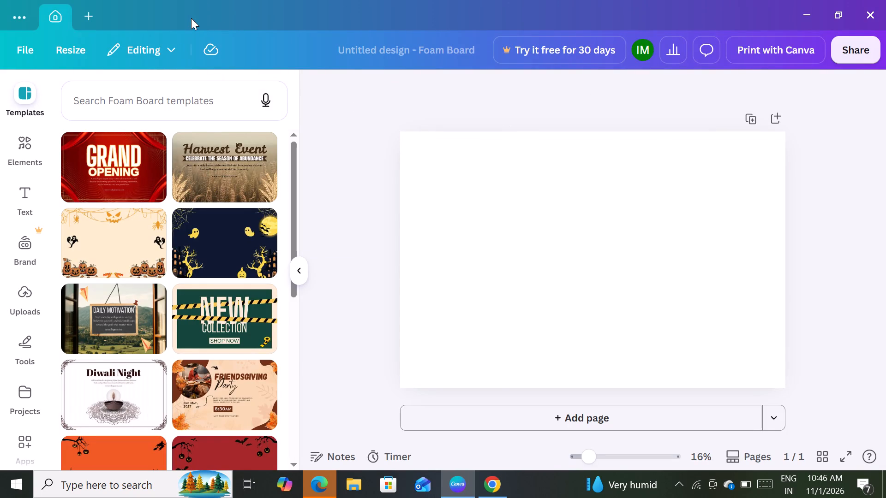
Open the creation options on the home page for starting a new design.
scroll(257, 122, "up", 3)
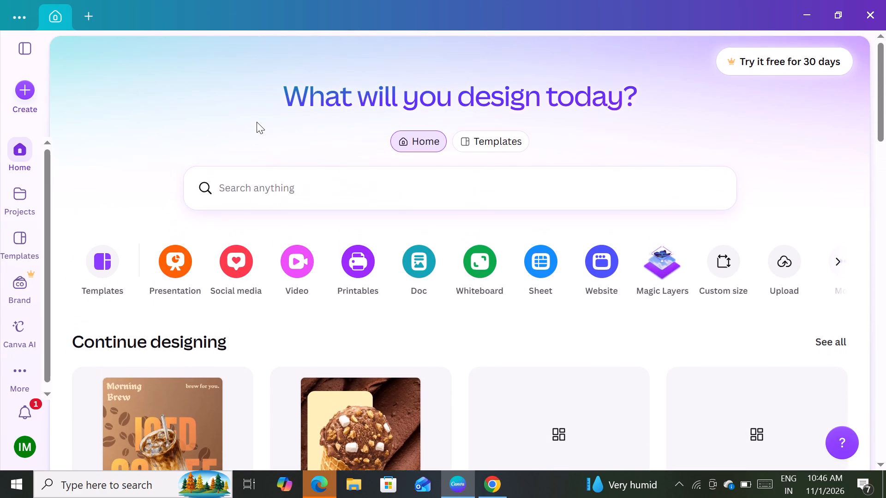
scroll(257, 122, "up", 1)
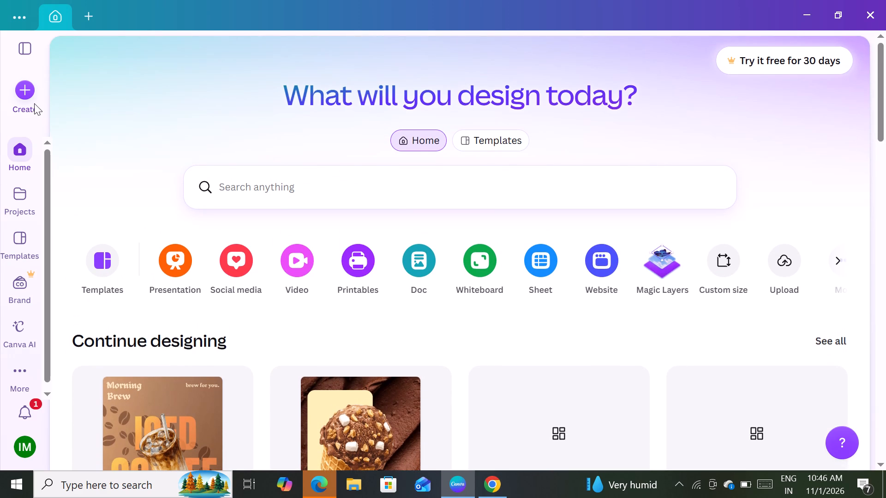
left_click(31, 100)
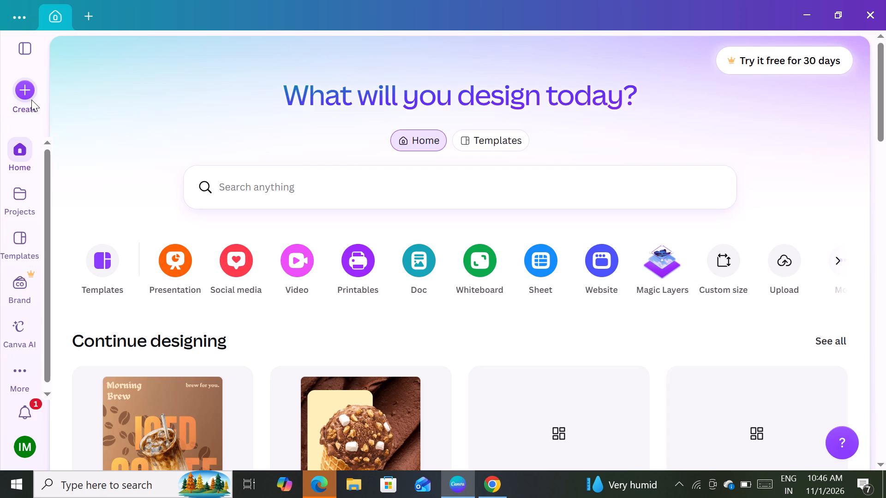
left_click(31, 100)
left_click(30, 90)
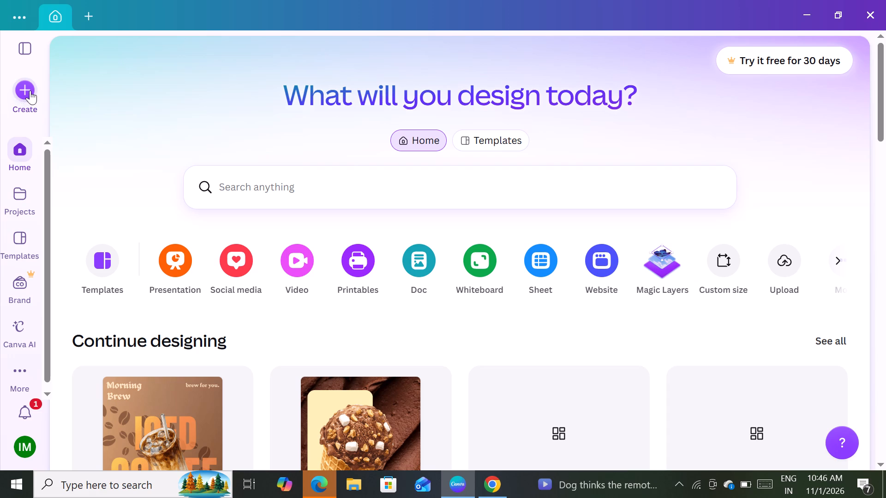
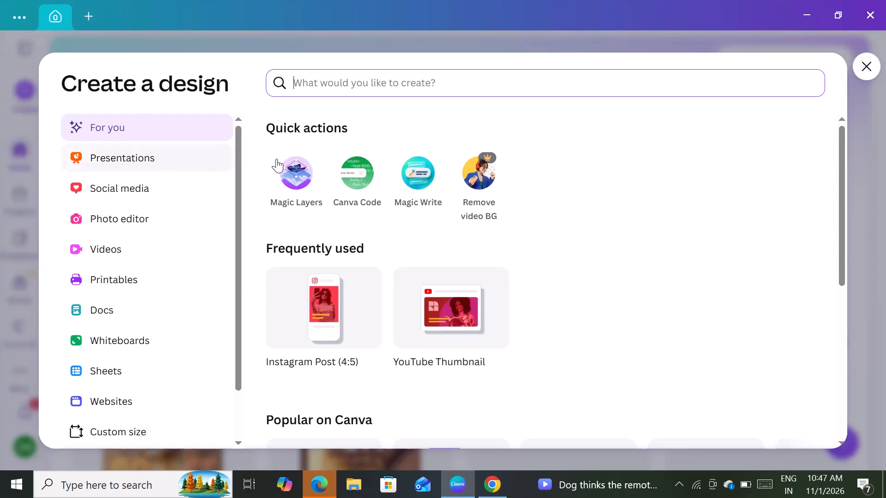
Search the design types for "poster" and create a blank Poster (A2, Portrait) design.
left_click(384, 76)
type("poster")
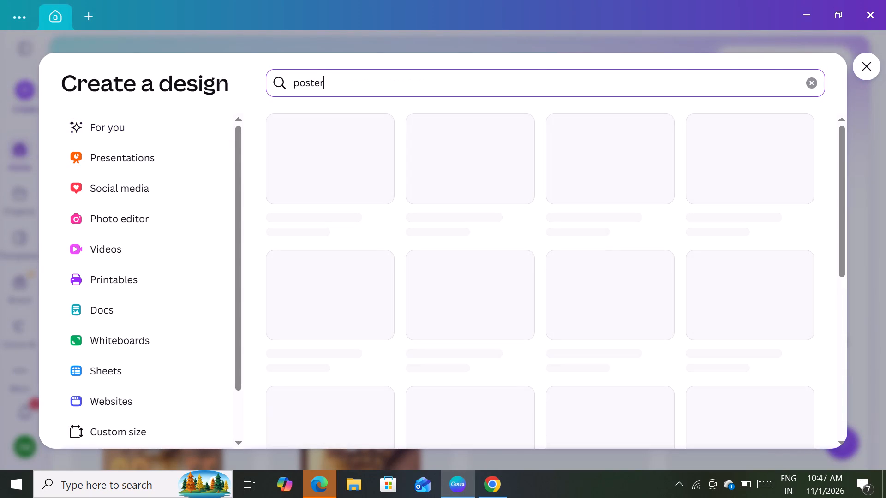
key("Return")
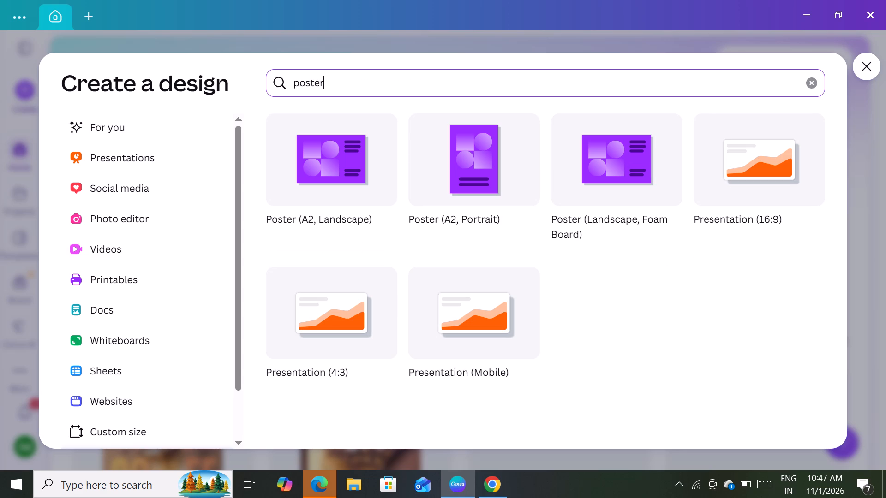
left_click(465, 166)
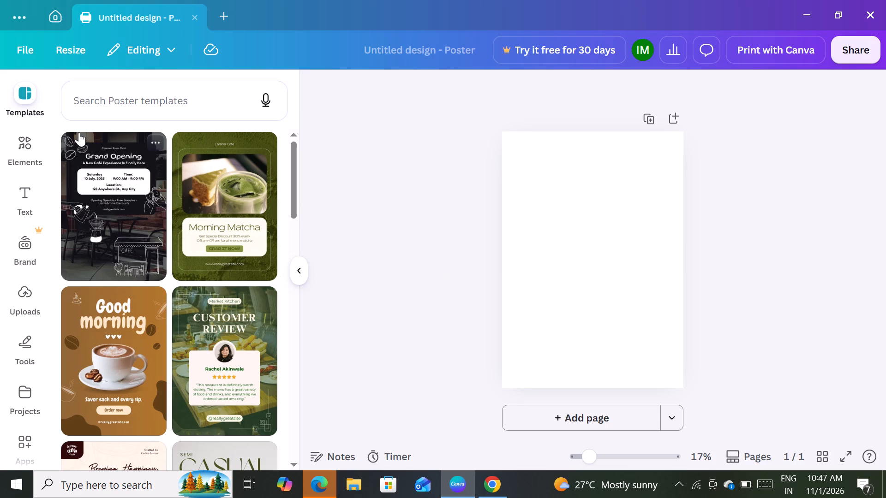
Upload the image file download (7) from the Downloads folder to the design's uploads.
left_click(21, 297)
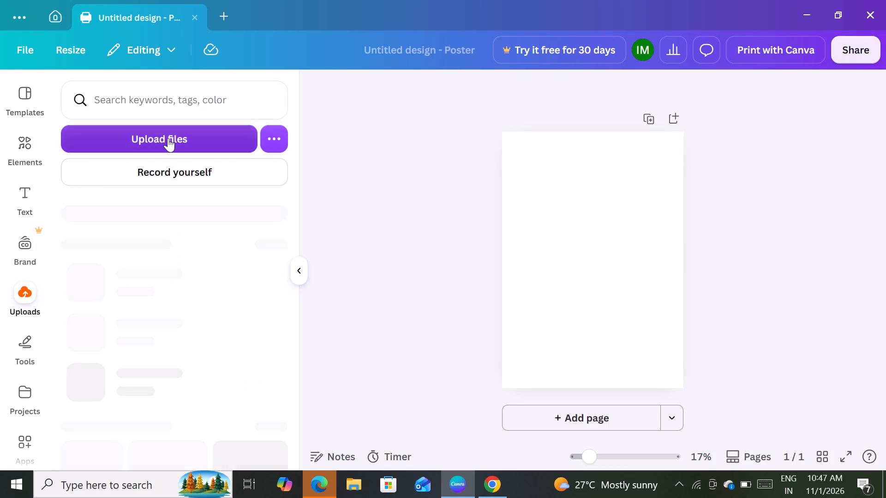
left_click(168, 138)
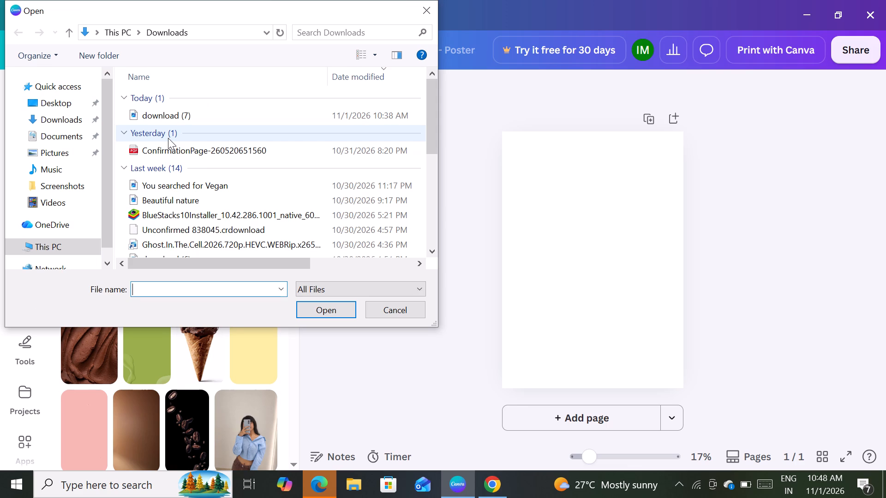
left_click(250, 117)
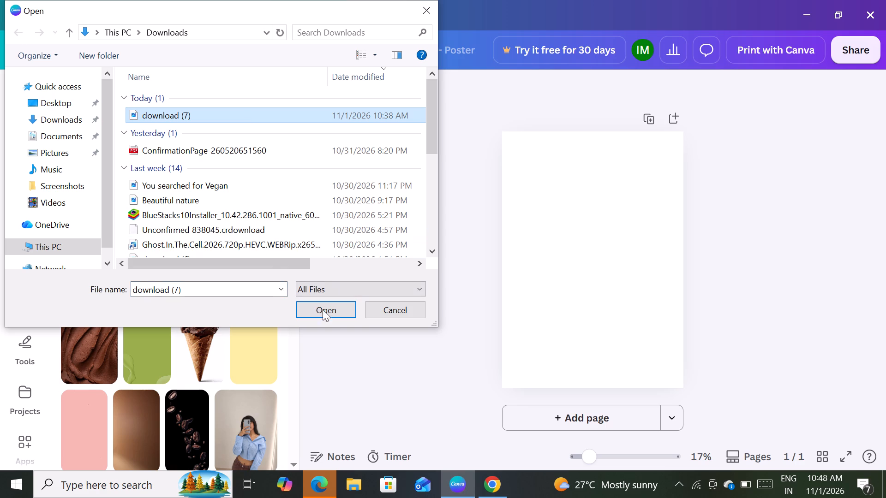
left_click(330, 314)
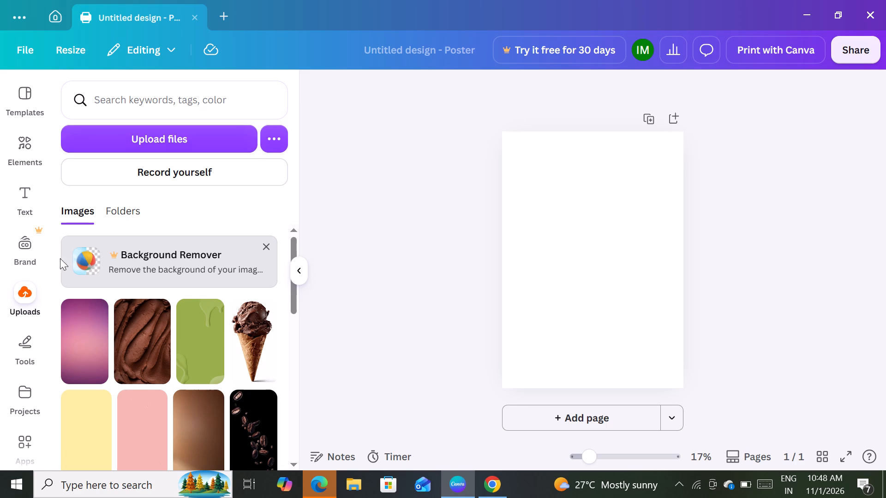
Place the uploaded pink-purple gradient image on the poster and stretch it on all four sides to cover the whole page.
left_click(98, 350)
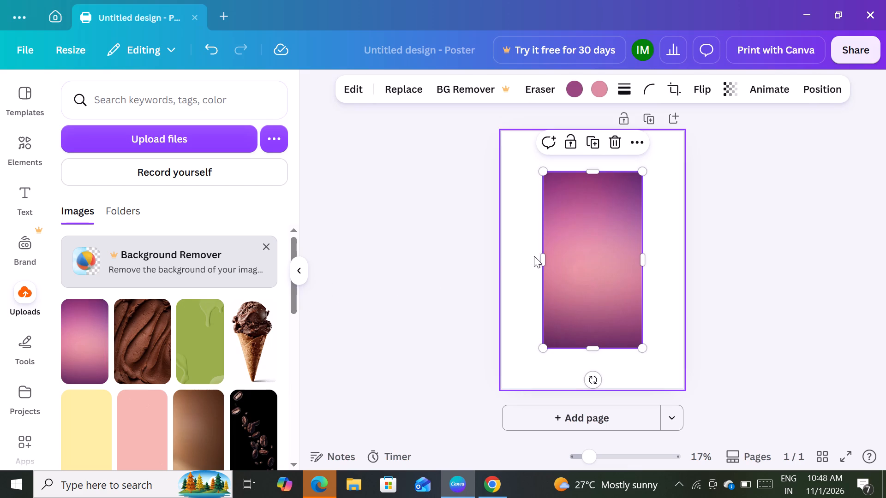
left_click_drag(543, 259, 502, 259)
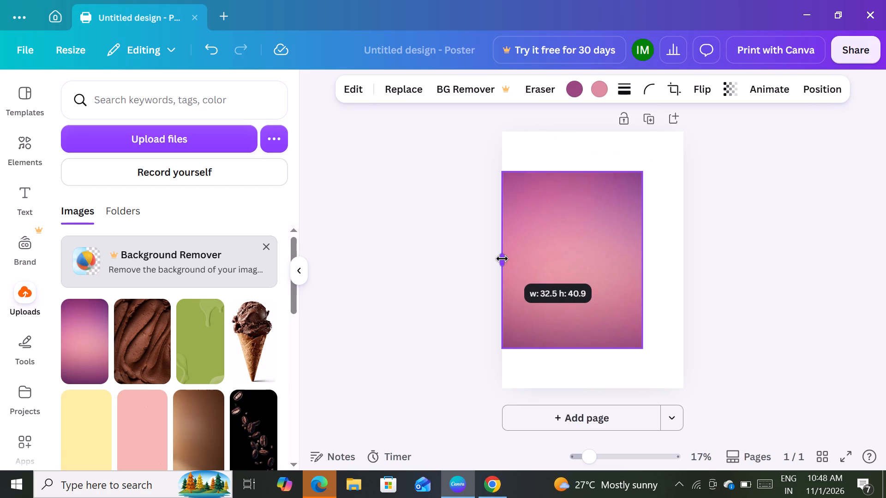
left_click_drag(502, 259, 493, 260)
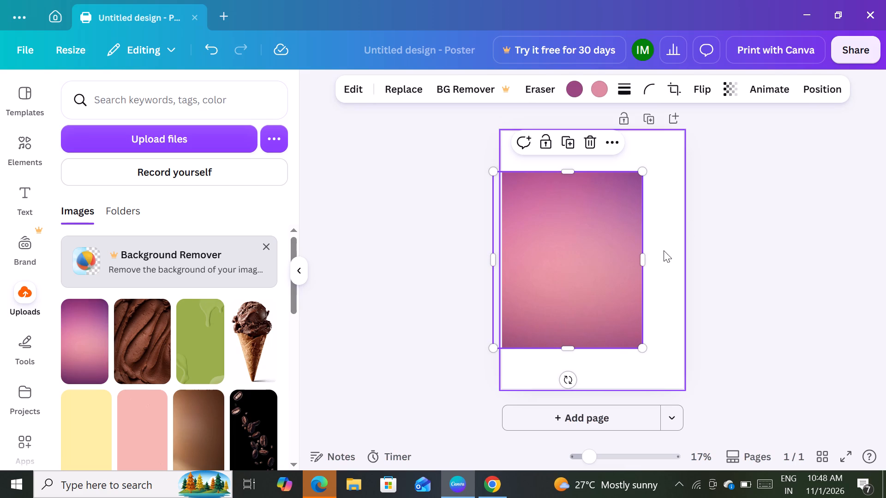
left_click_drag(639, 257, 695, 256)
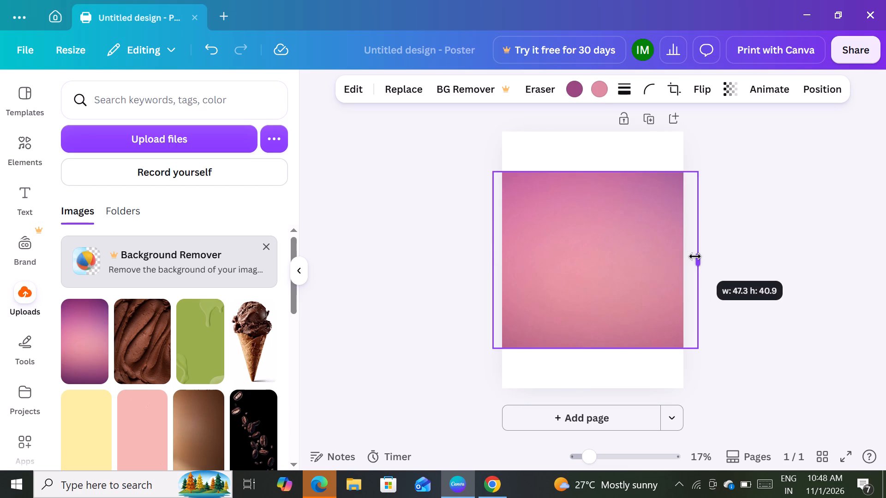
left_click_drag(695, 256, 682, 256)
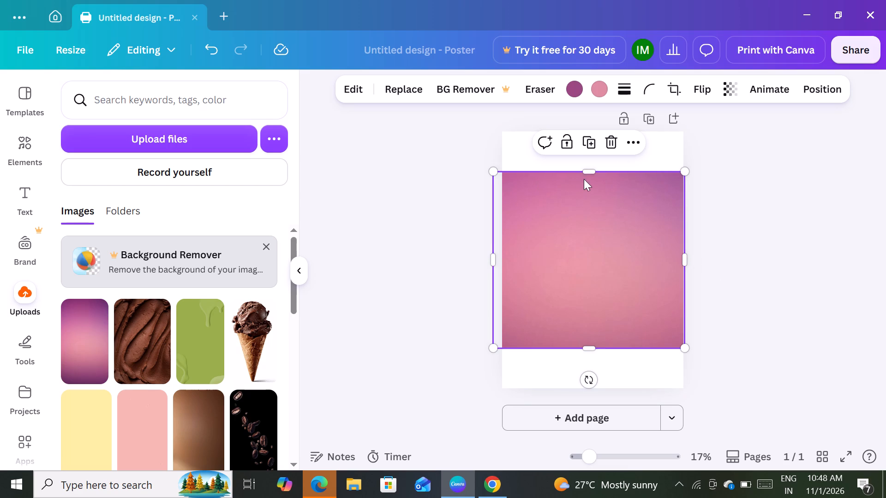
left_click_drag(584, 172, 581, 130)
left_click_drag(591, 347, 591, 372)
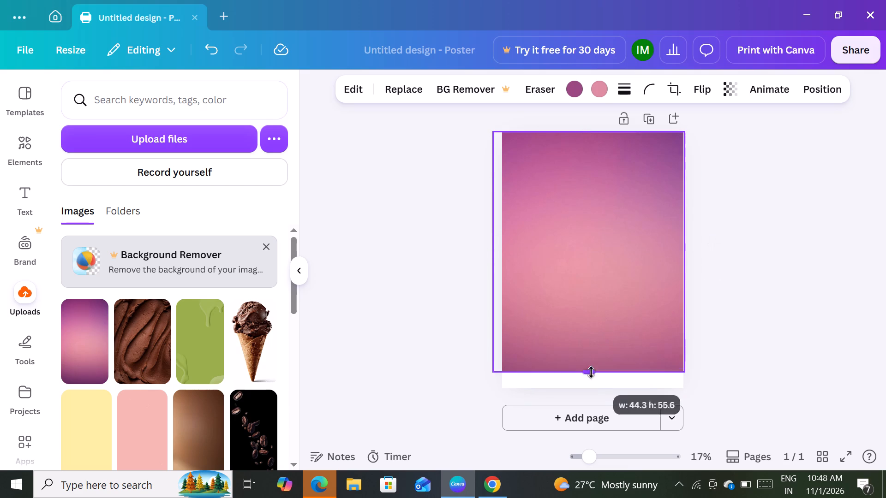
left_click_drag(591, 372, 594, 389)
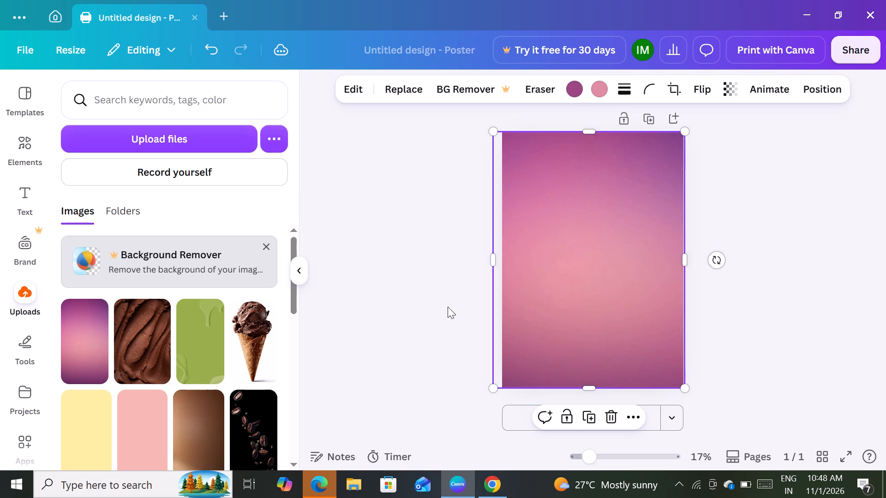
left_click(448, 307)
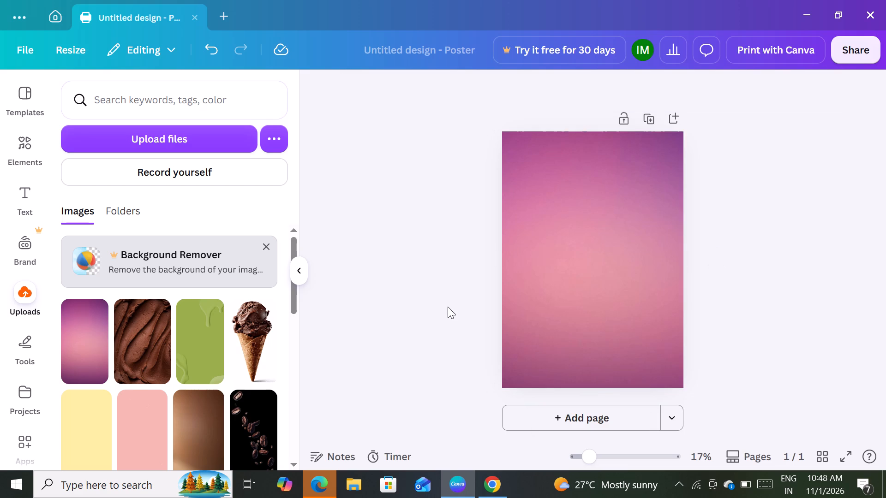
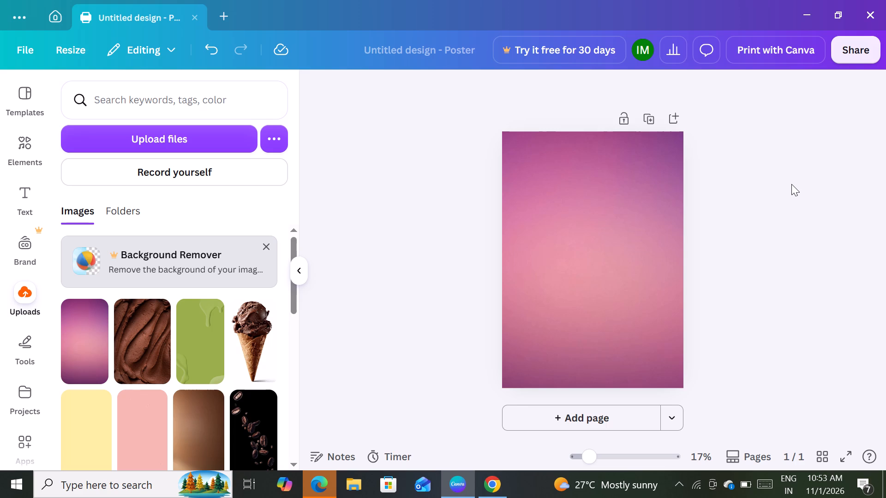
Search the uploaded images for "blue berry ice cream".
left_click(186, 94)
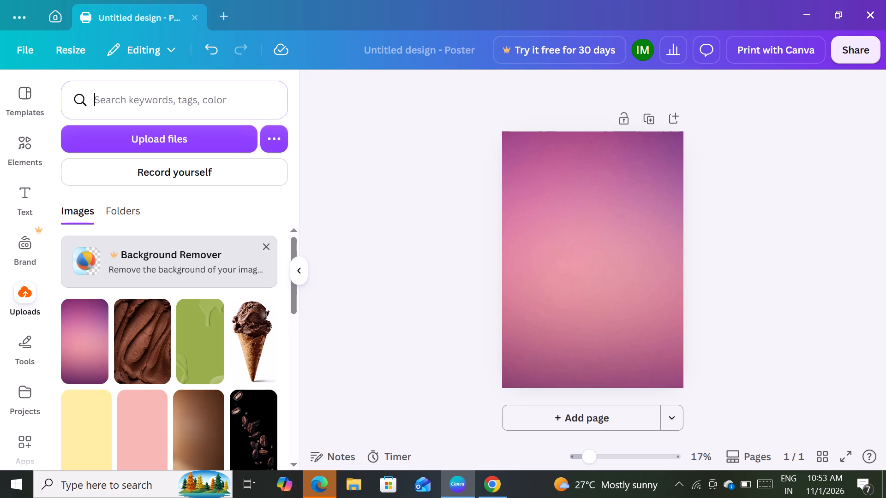
key("n")
key("BackSpace")
type("blue berry ice crea,")
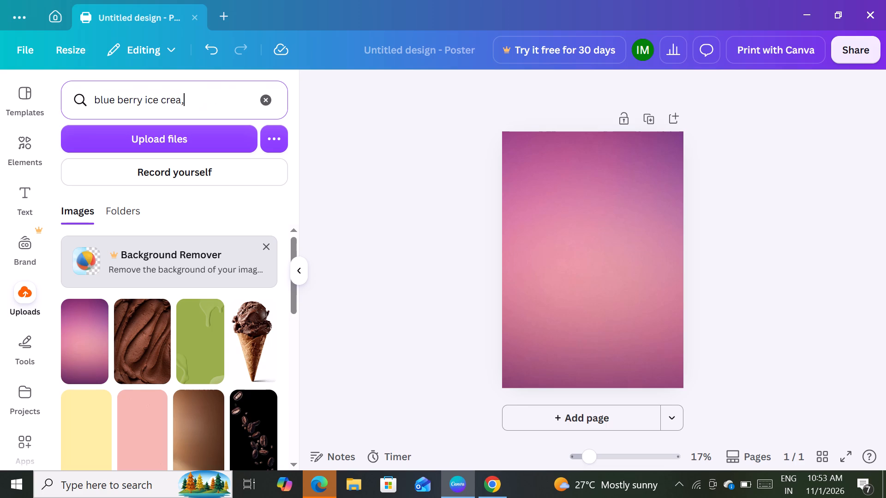
key("BackSpace")
key("m")
left_click(151, 137)
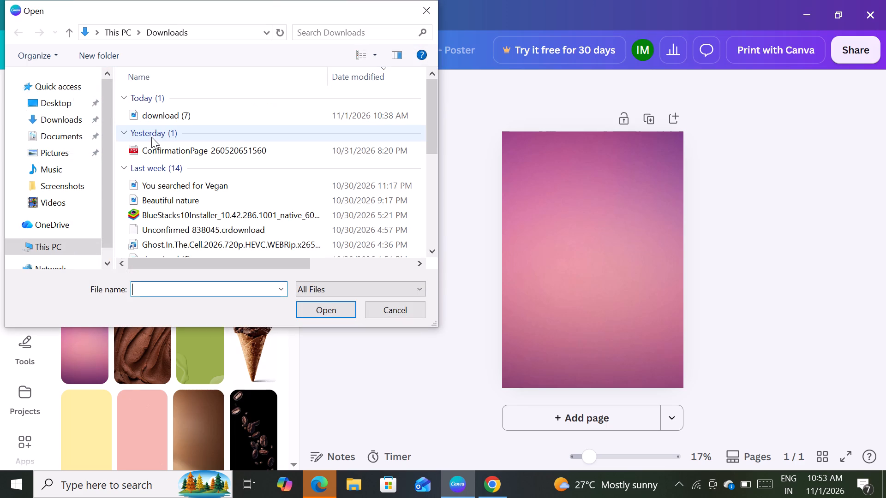
left_click(151, 137)
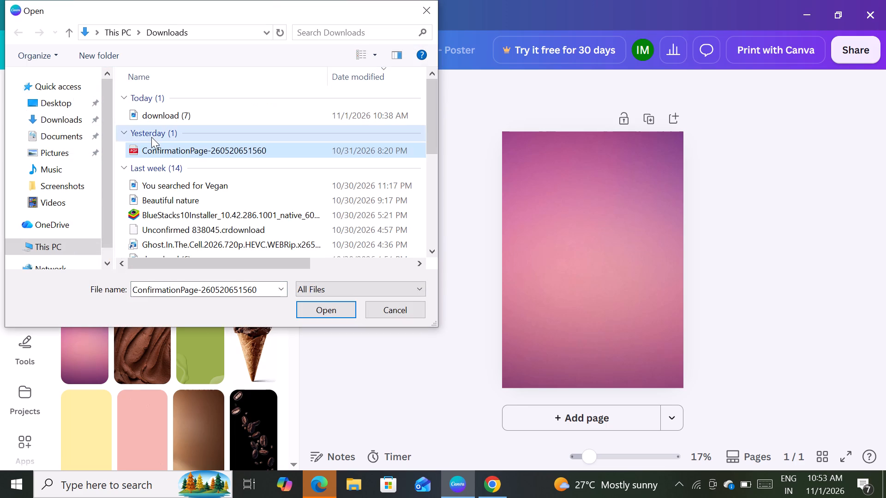
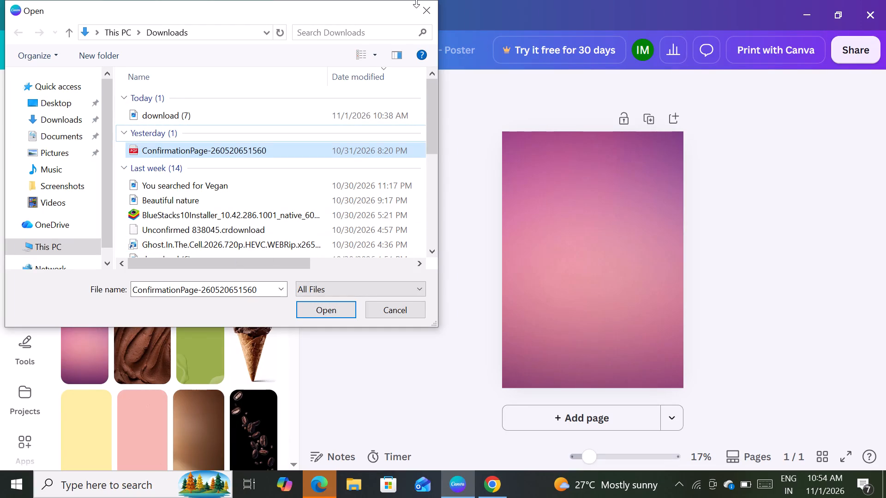
Dismiss the file upload dialog and add the pink three-scoop ice cream glass from the recently used elements to the poster.
left_click(425, 20)
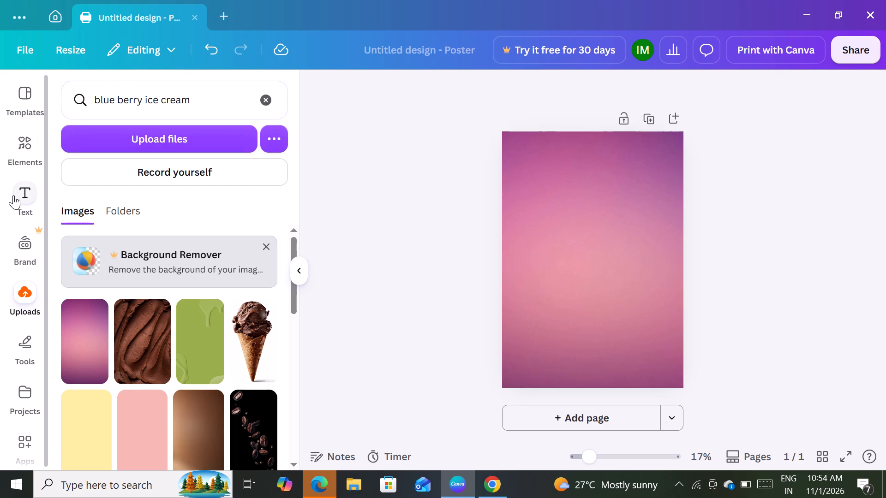
left_click(25, 148)
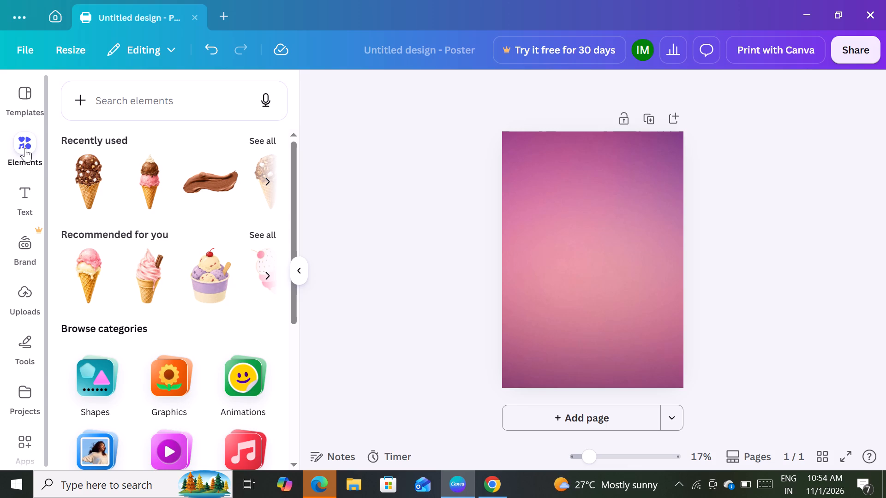
left_click(260, 140)
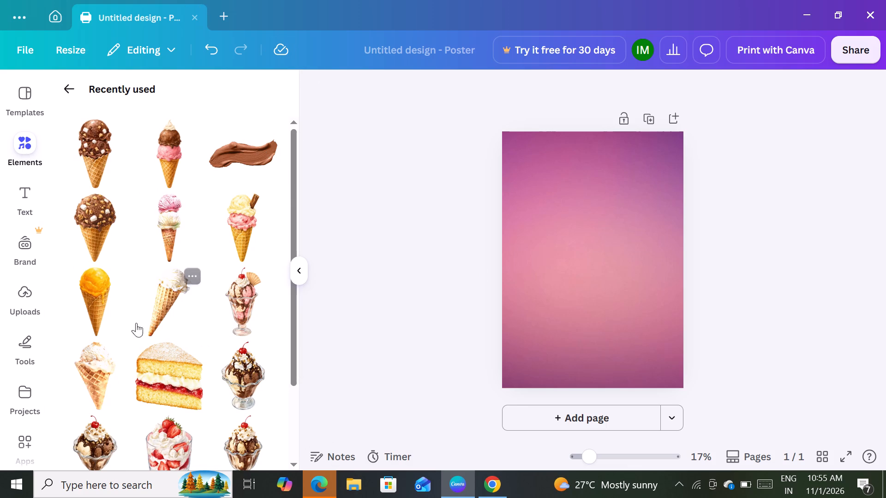
scroll(123, 325, "down", 5)
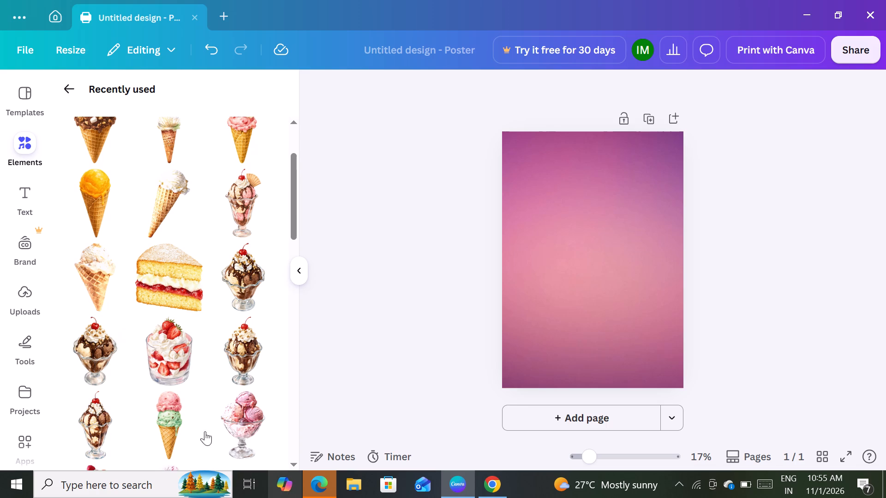
left_click(237, 415)
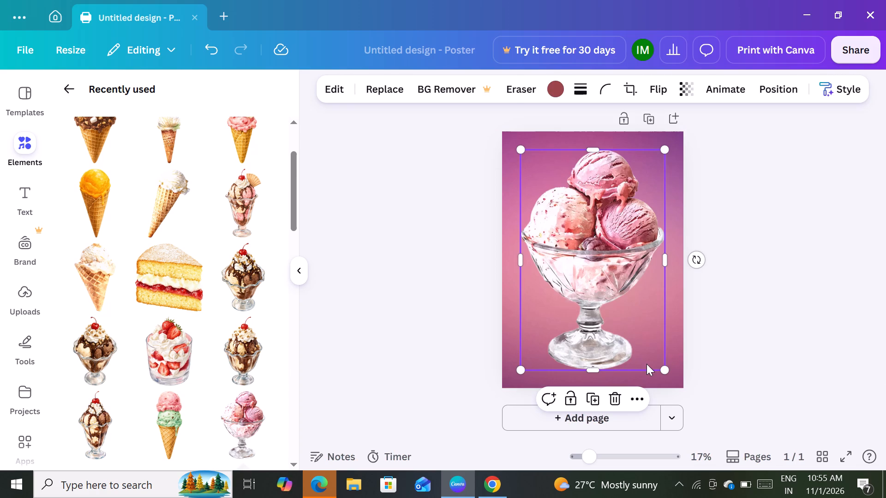
Shrink the ice cream glass and tilt it slightly clockwise, a little over 12°.
left_click_drag(664, 368, 610, 302)
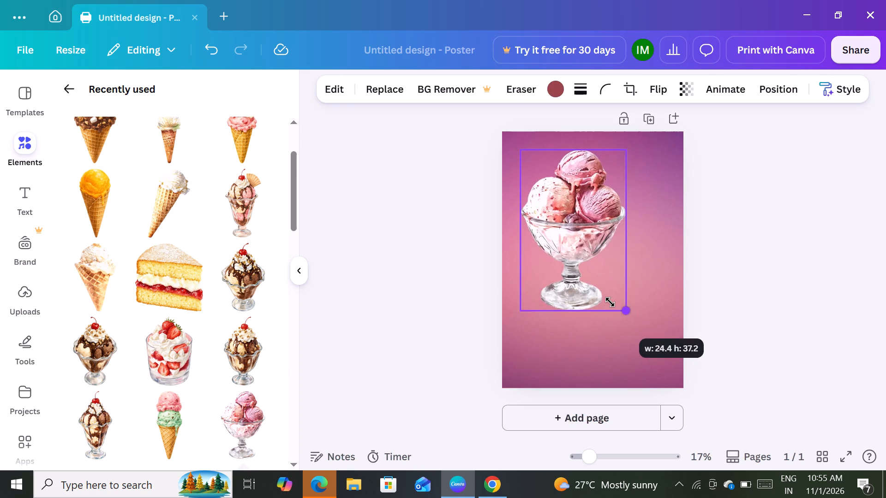
left_click_drag(610, 302, 601, 297)
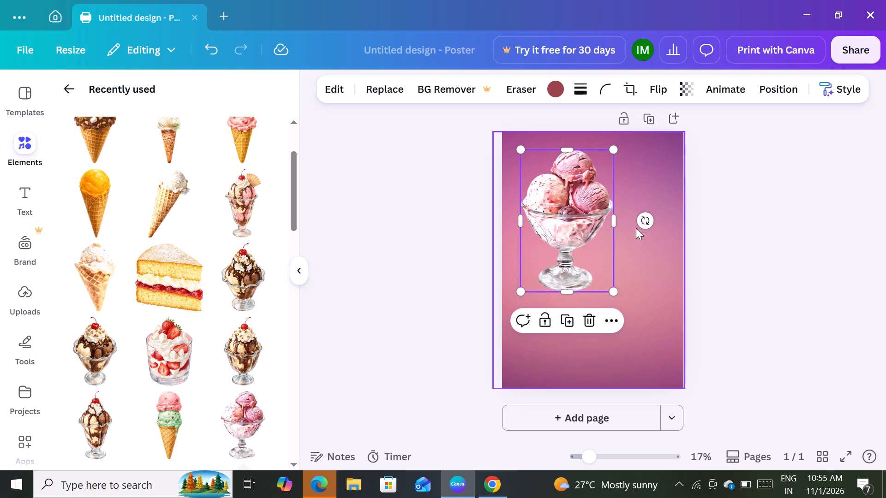
left_click_drag(648, 222, 629, 235)
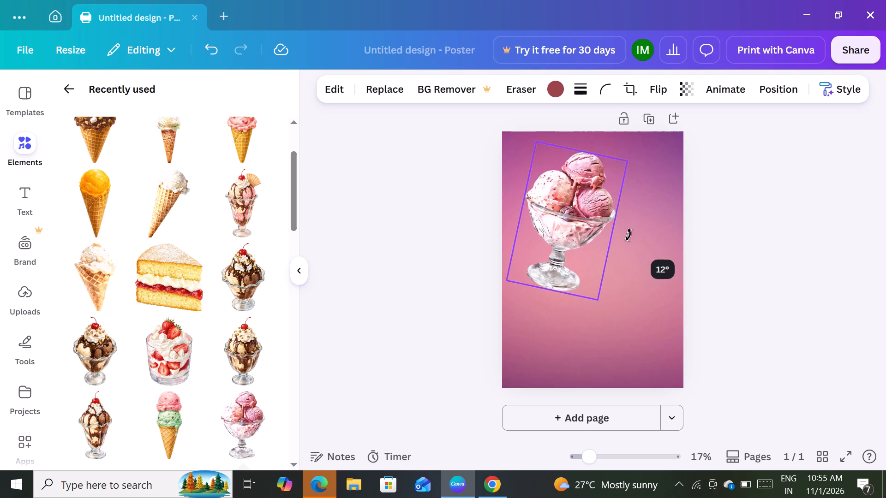
left_click_drag(629, 235, 623, 235)
Reposition the tilted ice cream glass near the centre of the page and enlarge it slightly.
left_click_drag(562, 204, 583, 228)
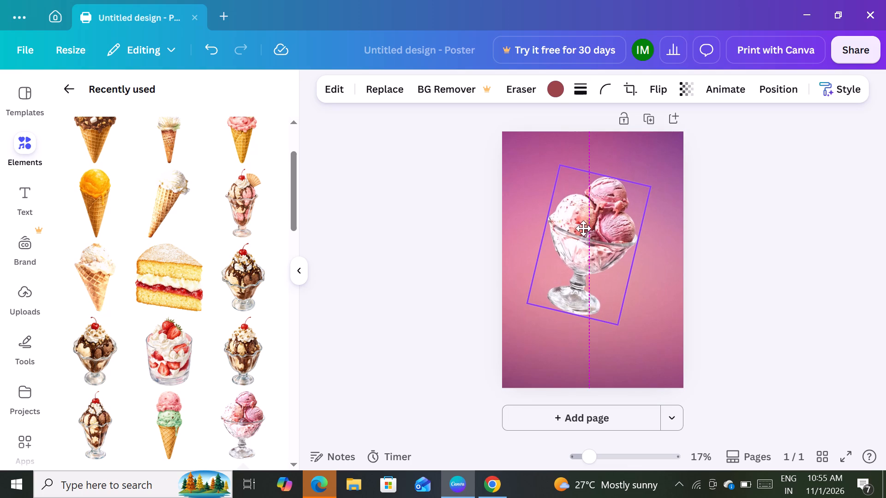
left_click_drag(583, 228, 588, 228)
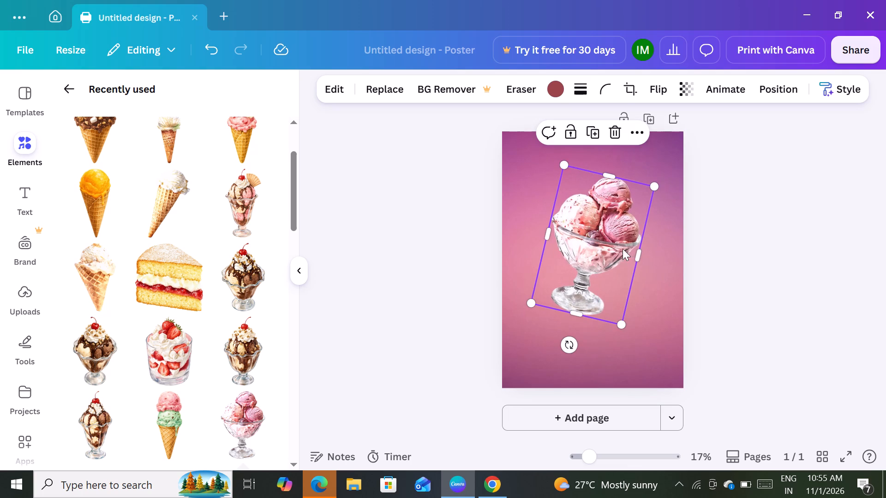
left_click_drag(618, 321, 624, 331)
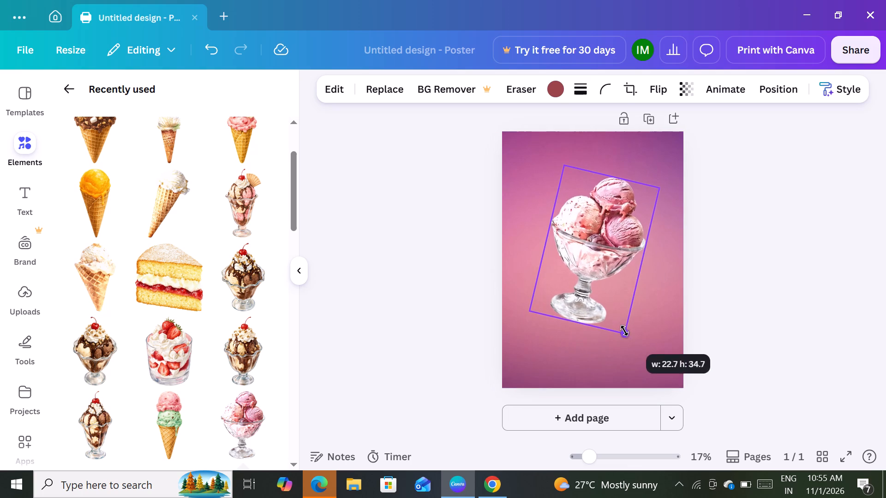
left_click_drag(624, 331, 631, 341)
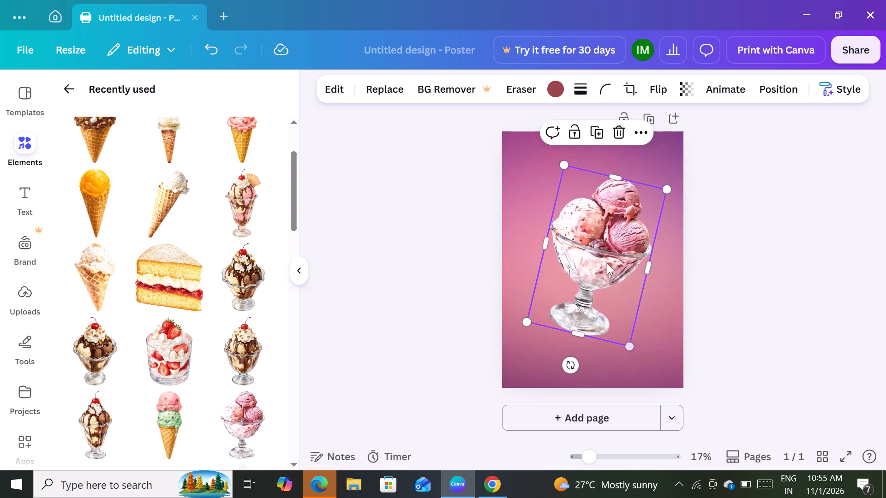
left_click_drag(603, 262, 603, 272)
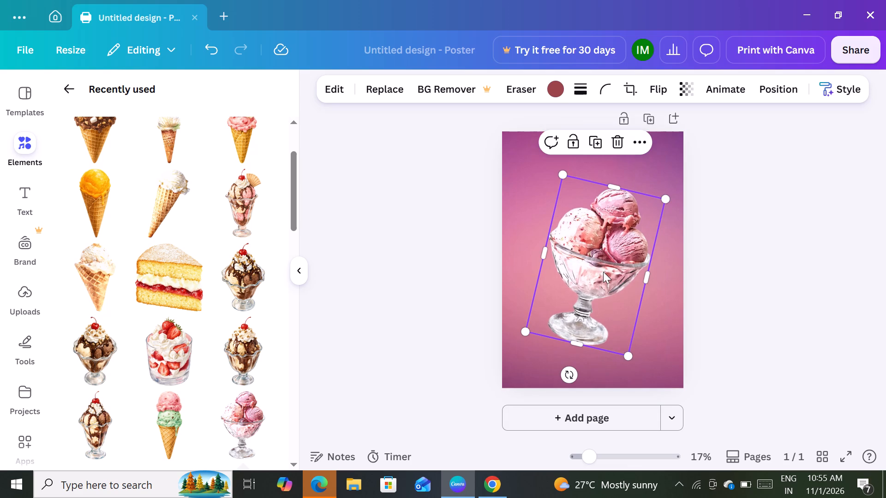
left_click(443, 234)
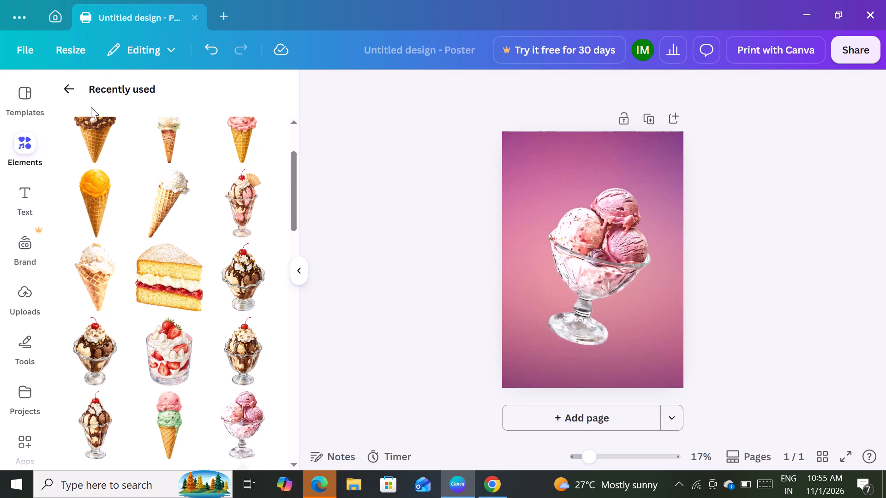
Search the elements library for "blue berry ice cream".
left_click(57, 91)
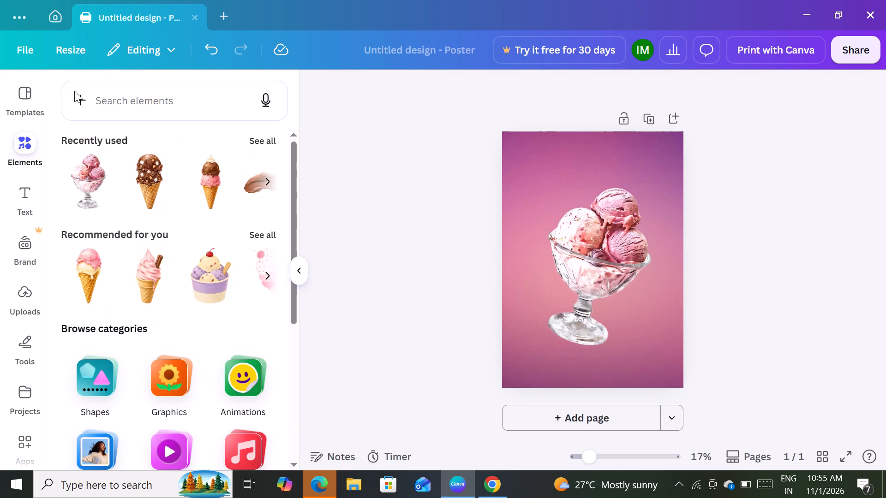
left_click(135, 99)
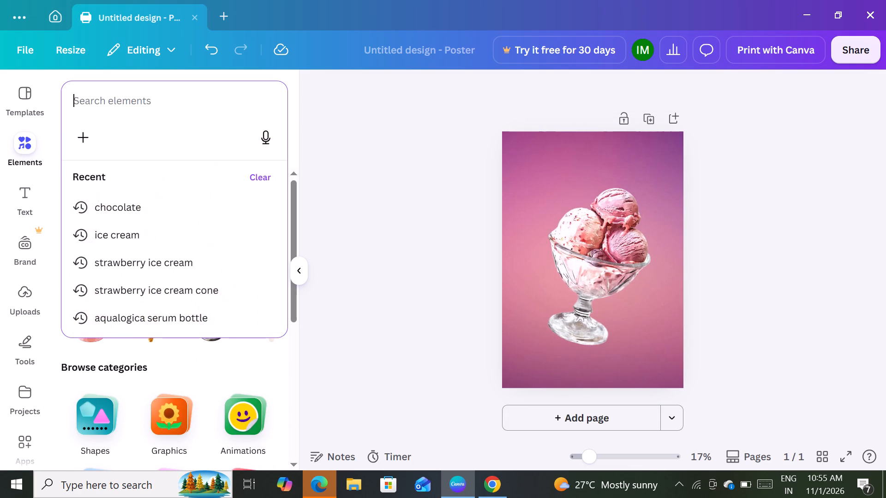
key("b")
type("lu")
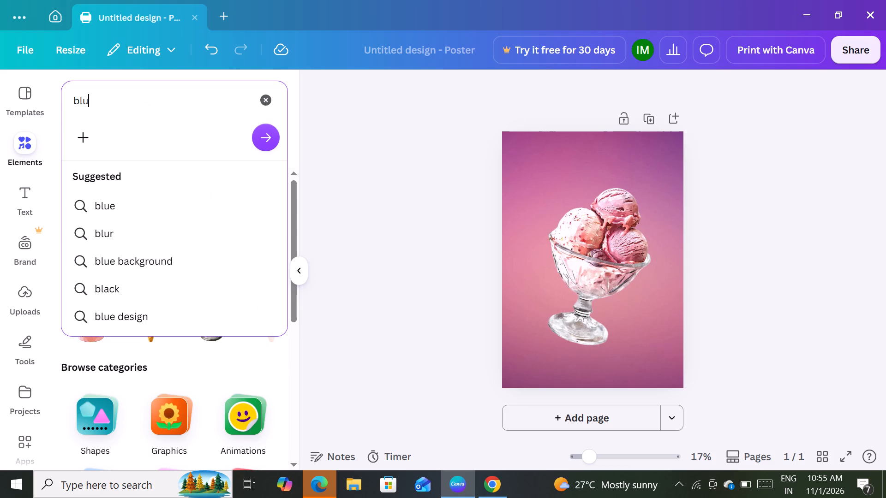
key("e")
left_click(135, 99)
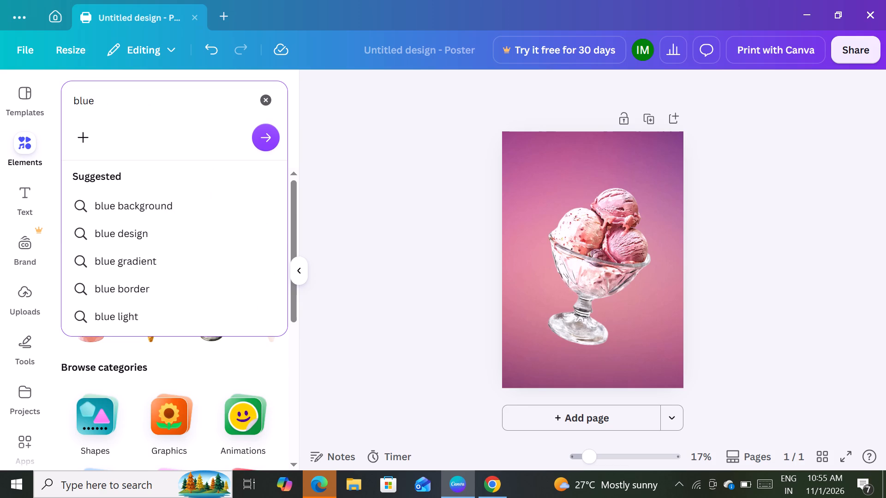
key("space")
type("b")
type("erry i")
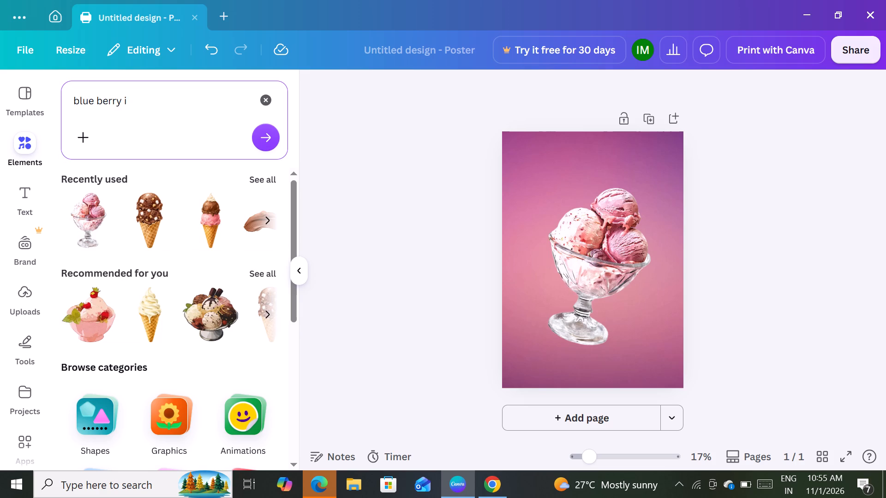
type("ce cream")
key("space")
key("Return")
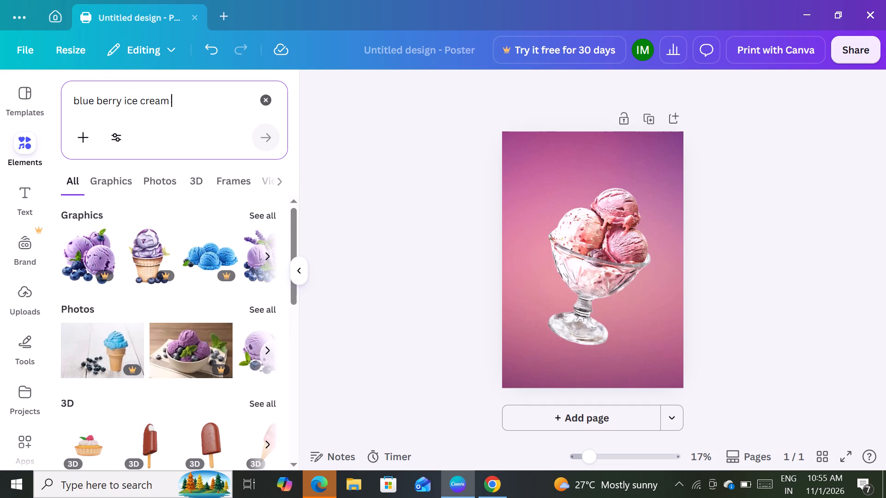
Change the elements search to "mixed berry ice cream".
left_click(91, 101)
key("BackSpace")
key("BackSpace")
key("BackSpace")
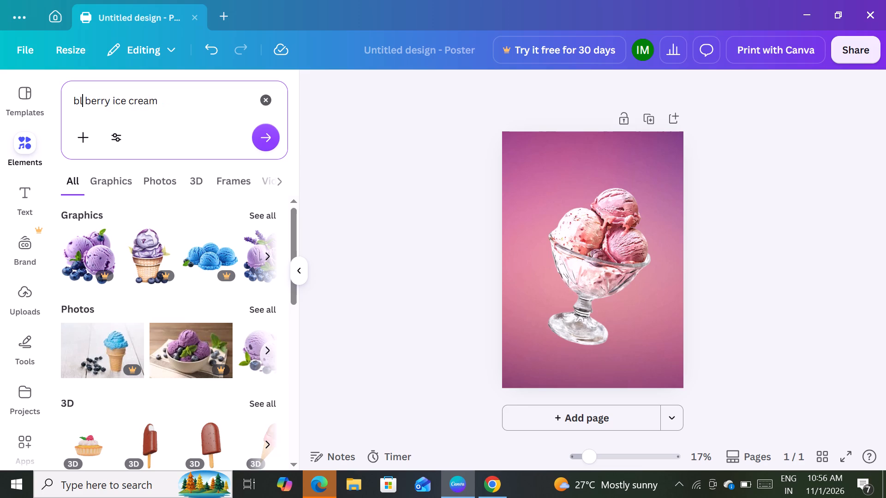
key("BackSpace")
key("BackSpace")
key("BackSpace")
key("BackSpace")
key("BackSpace")
type("mu")
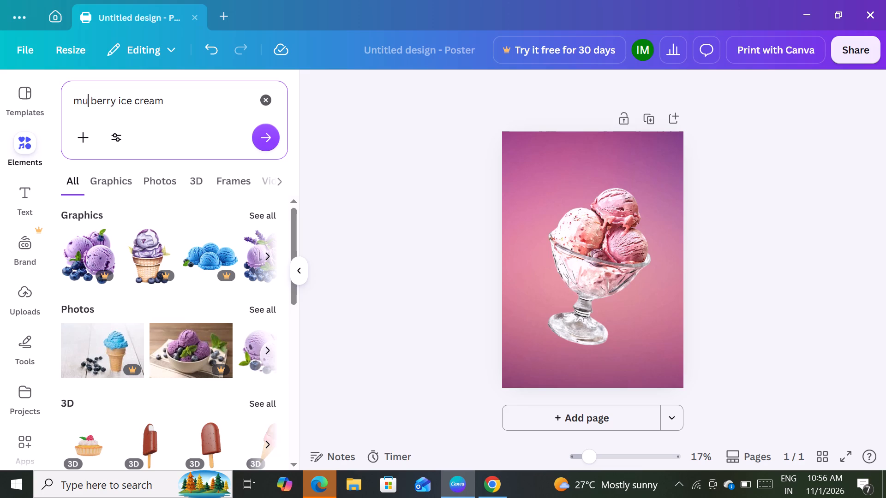
key("BackSpace")
key("i")
type("xed")
key("space")
key("BackSpace")
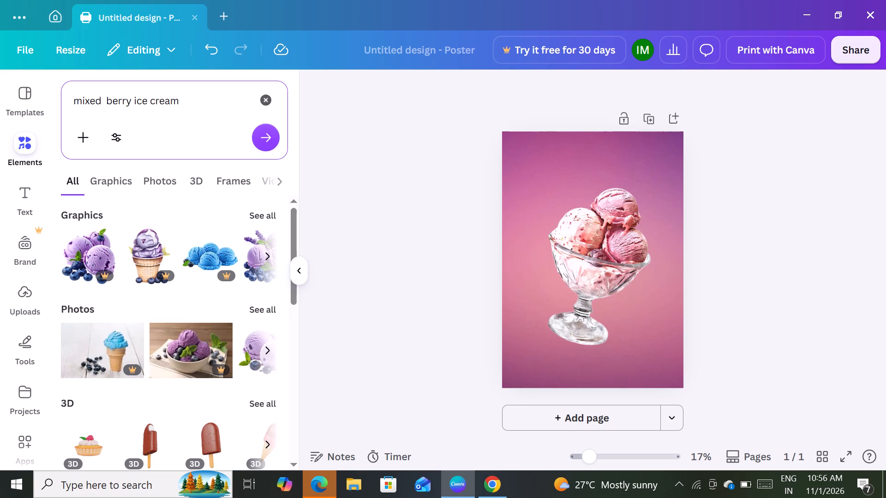
key("Return")
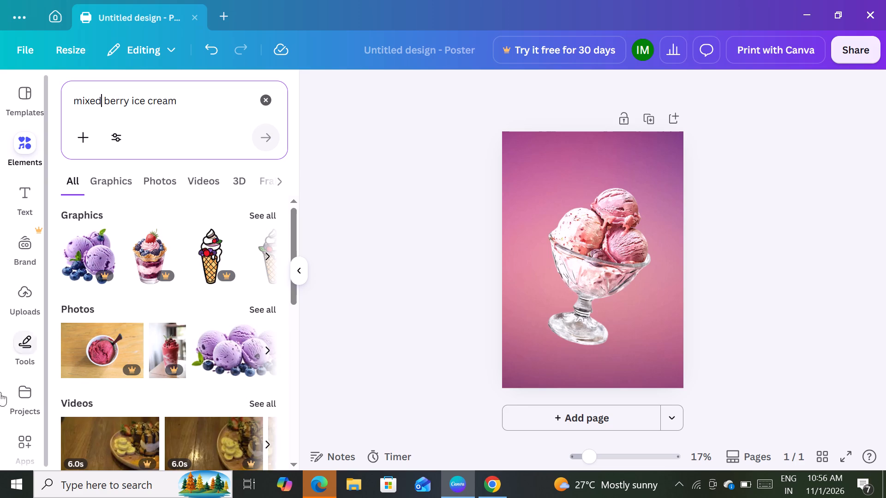
Browse all graphics results for "mixed berry ice cream" for an image that suits the poster.
left_click(260, 215)
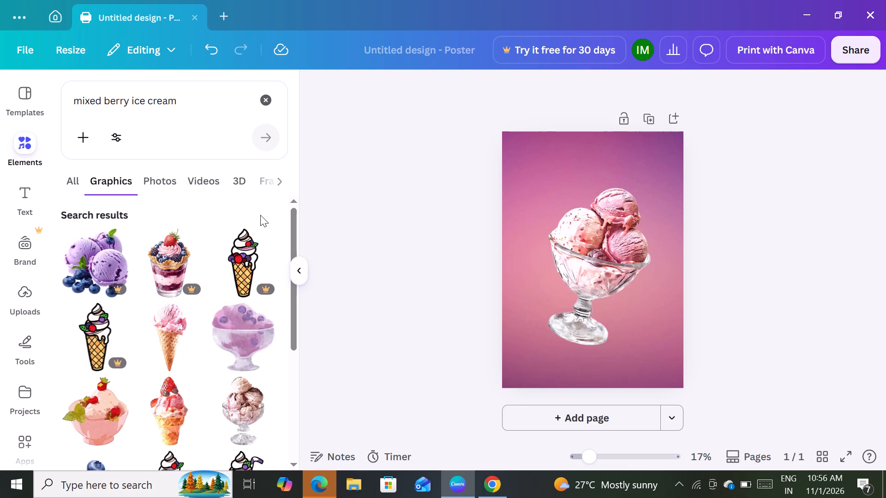
scroll(260, 215, "down", 1)
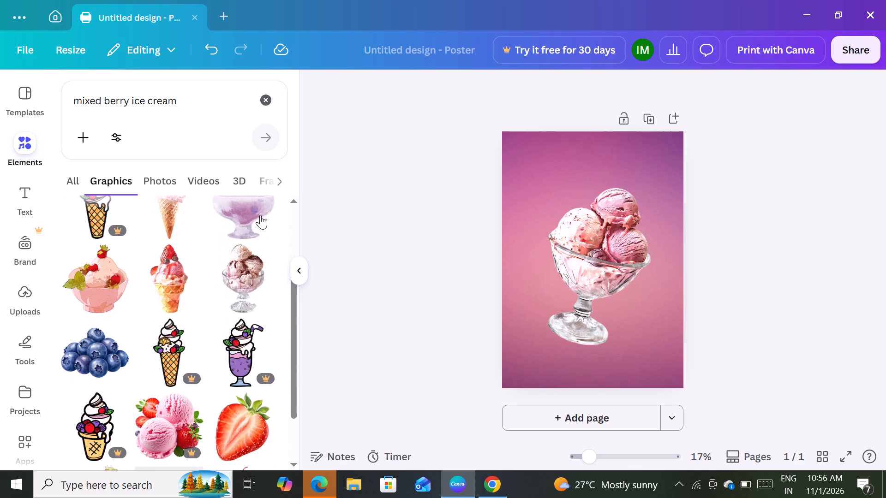
scroll(260, 215, "down", 1)
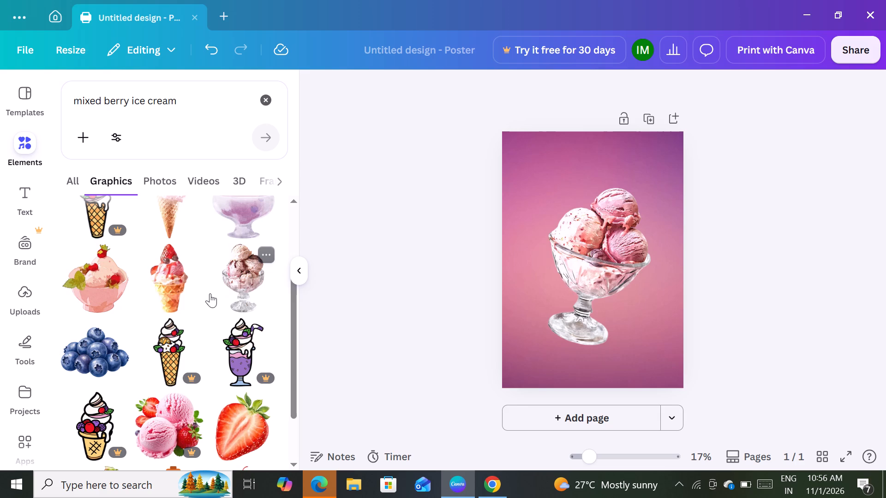
scroll(210, 293, "down", 9)
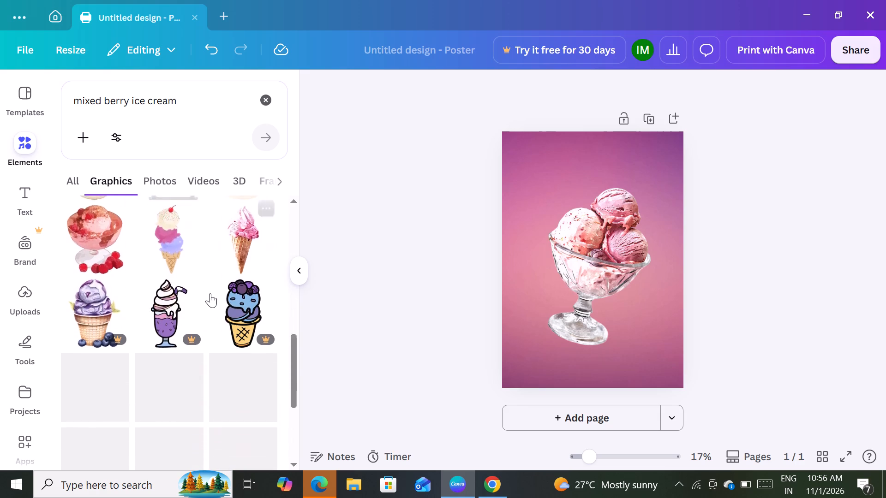
scroll(210, 293, "down", 1)
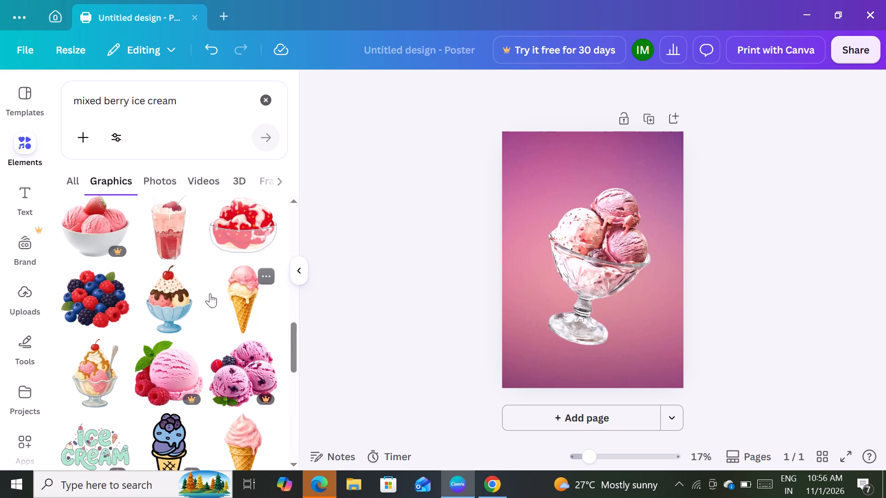
scroll(210, 293, "down", 2)
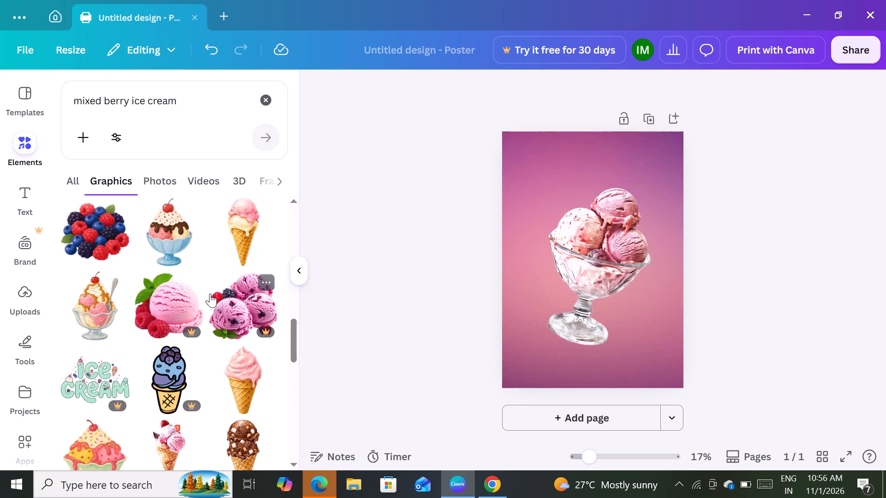
scroll(210, 293, "down", 5)
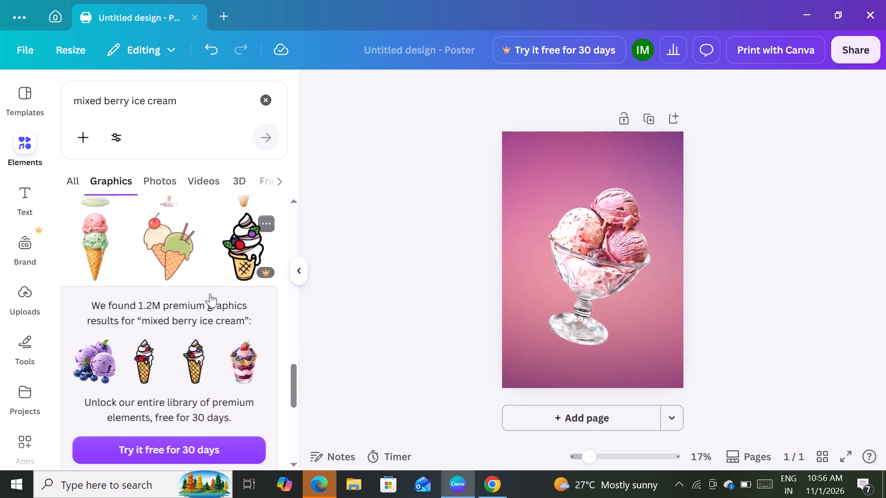
scroll(210, 293, "down", 2)
scroll(210, 293, "up", 2)
scroll(226, 252, "down", 1)
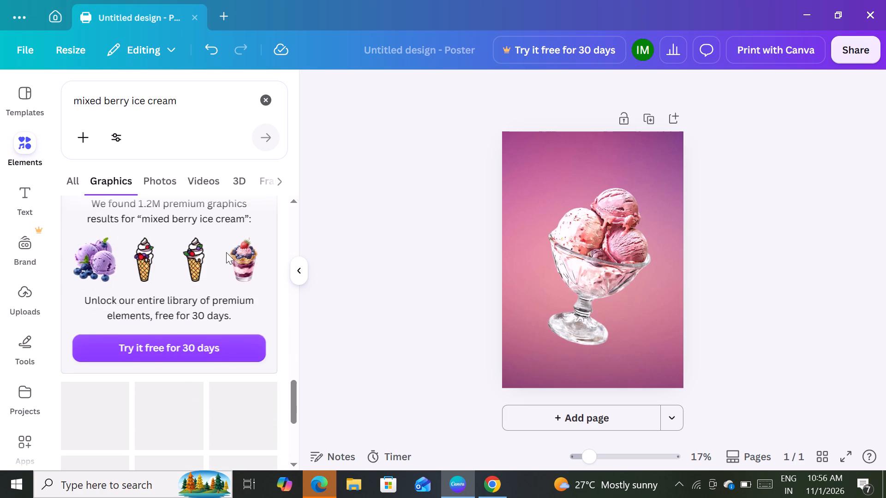
scroll(226, 252, "down", 2)
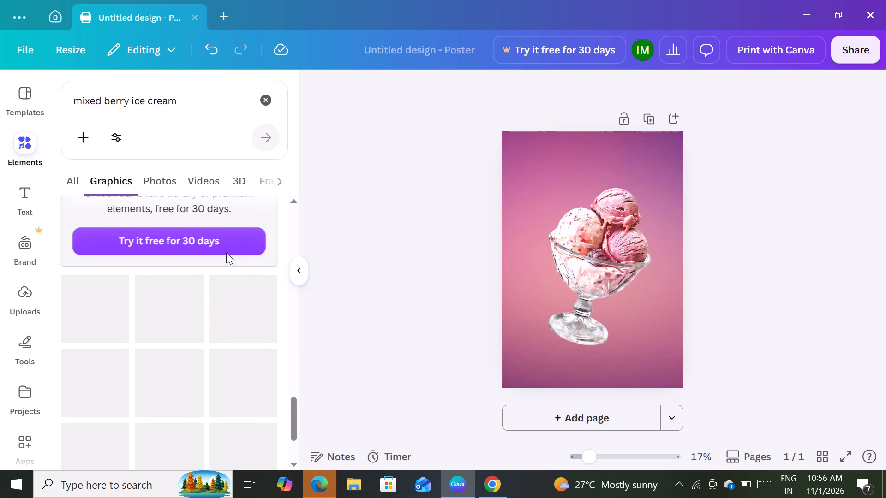
scroll(226, 252, "down", 3)
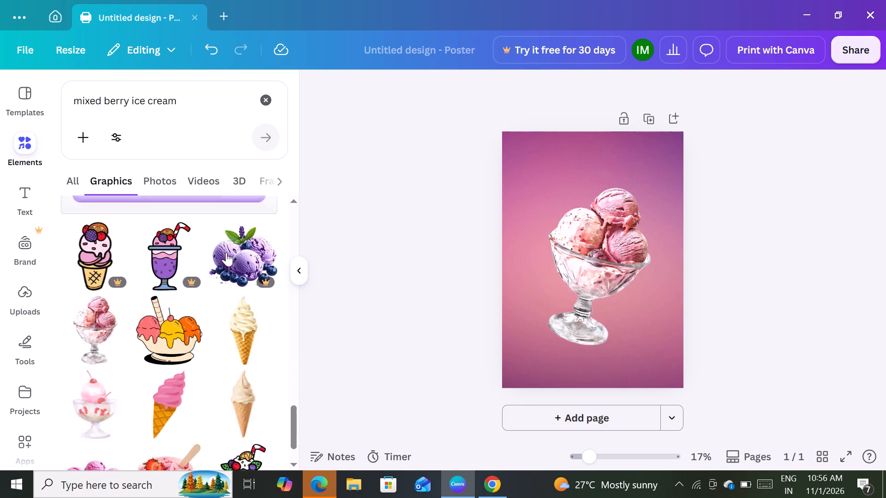
scroll(226, 252, "down", 1)
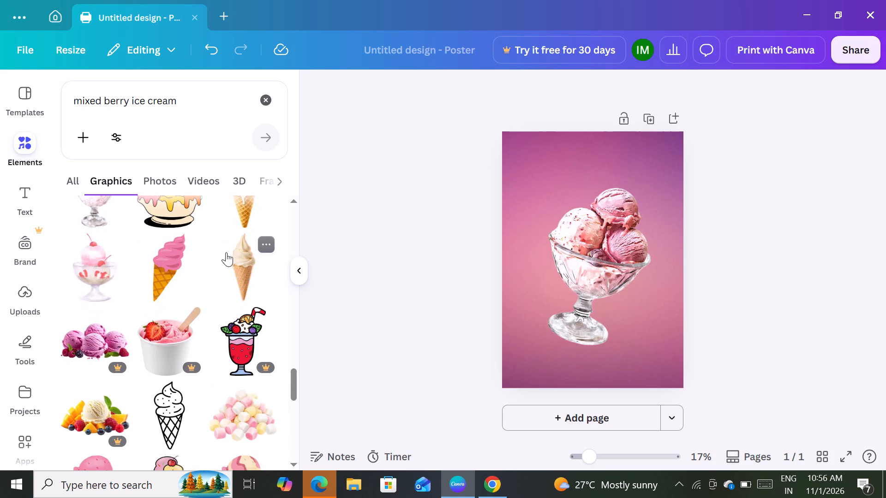
scroll(226, 252, "down", 7)
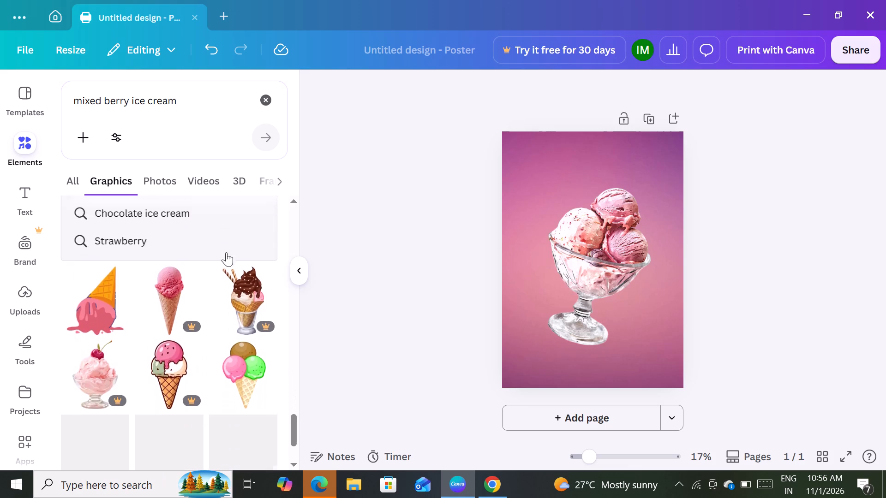
scroll(226, 252, "down", 2)
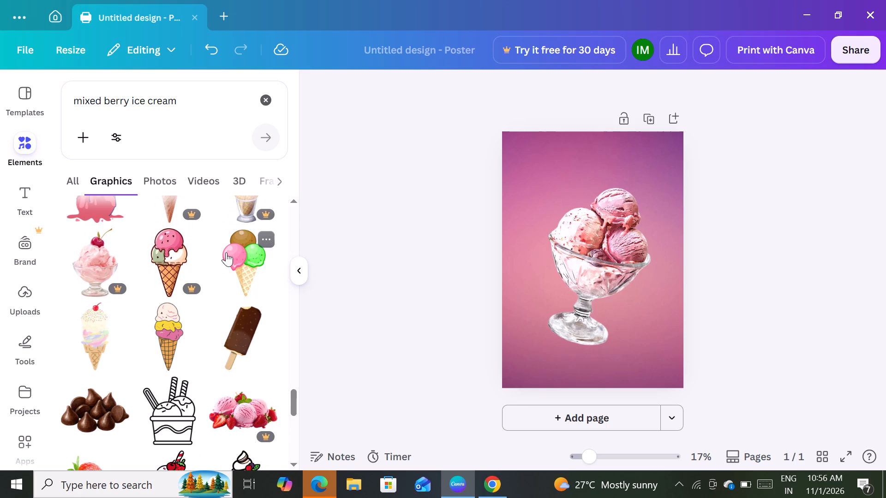
scroll(226, 252, "down", 2)
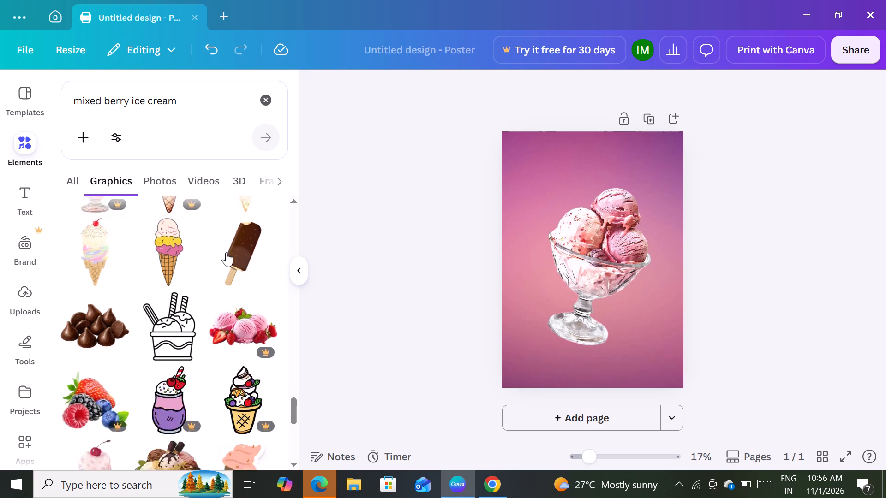
scroll(226, 252, "down", 3)
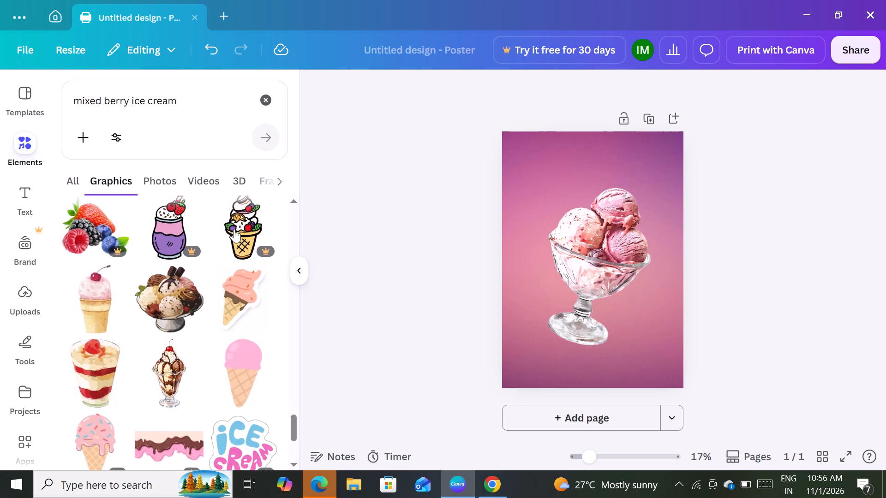
scroll(234, 229, "down", 3)
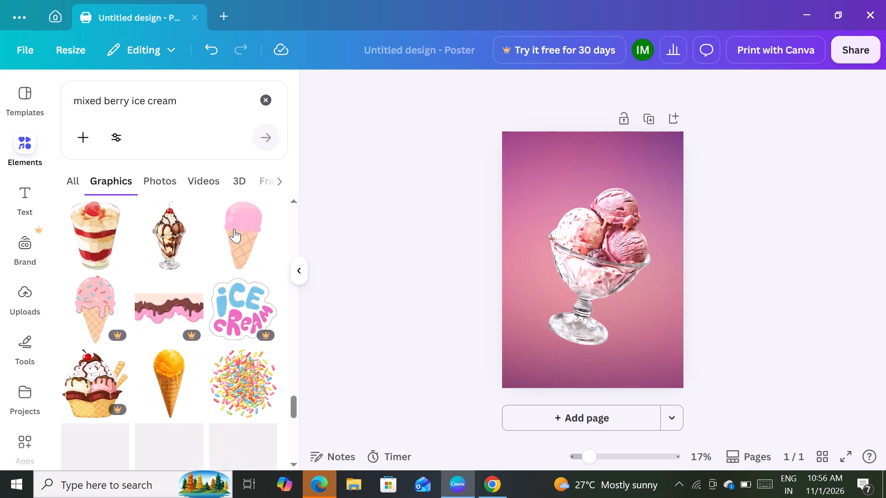
scroll(234, 229, "down", 2)
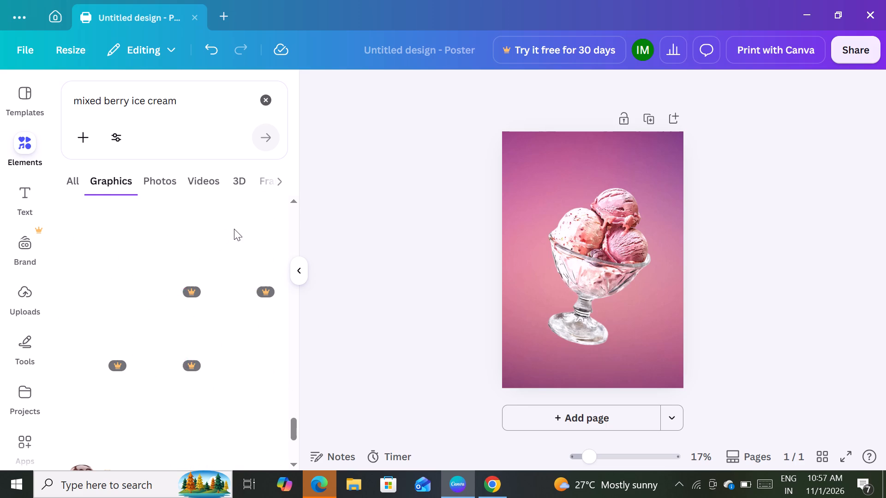
scroll(234, 229, "down", 4)
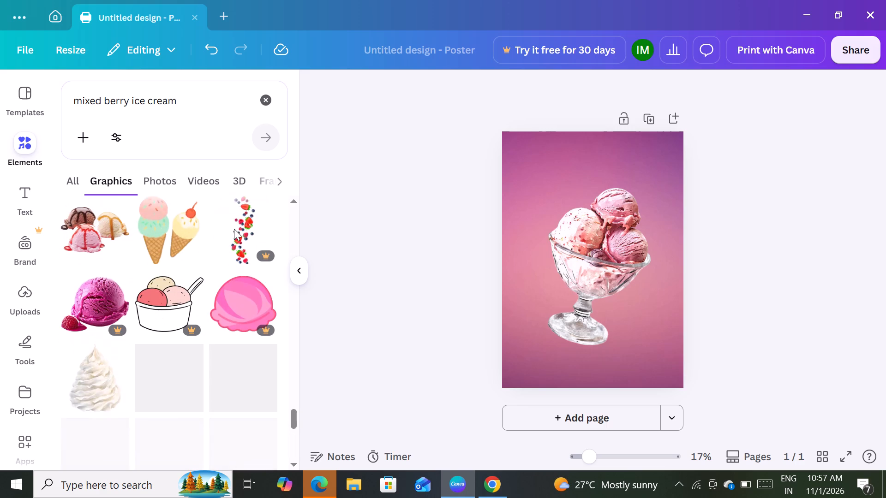
scroll(234, 229, "down", 4)
scroll(234, 229, "up", 1)
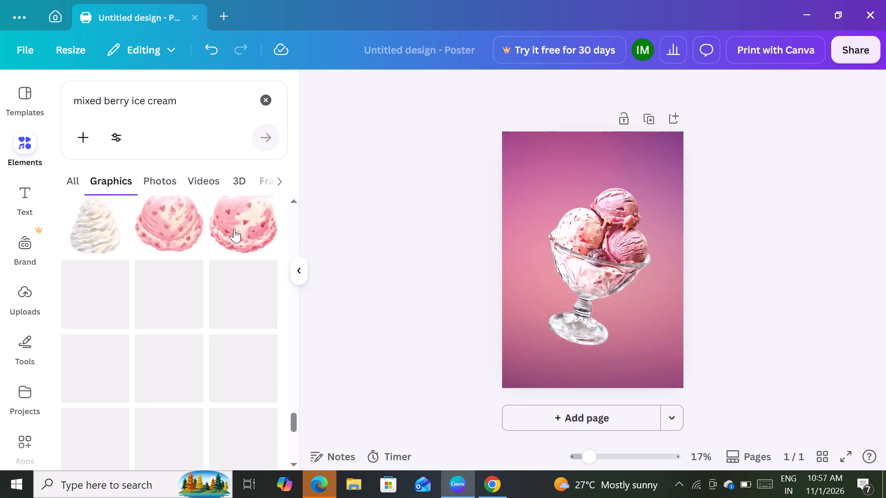
scroll(234, 229, "down", 5)
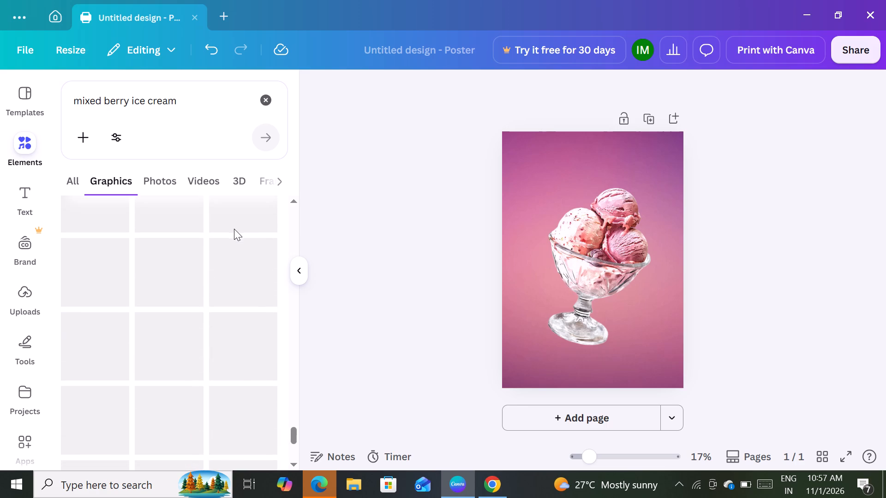
scroll(234, 229, "right", 2)
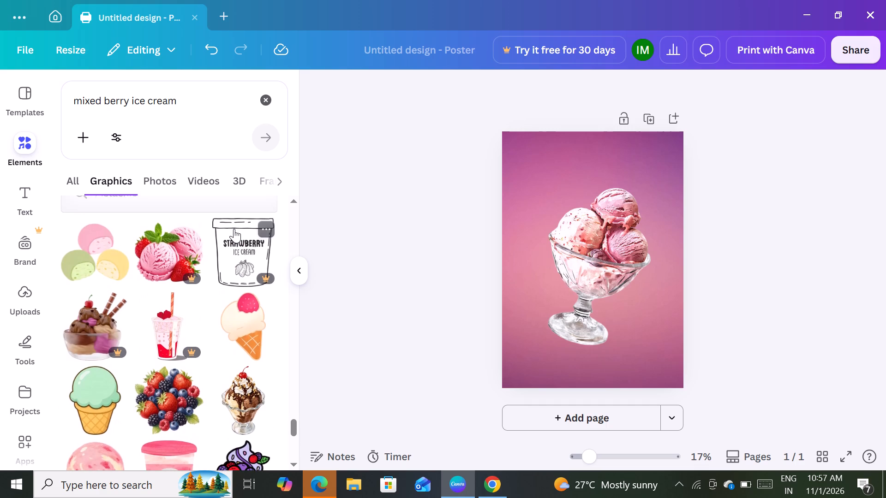
scroll(234, 229, "right", 1)
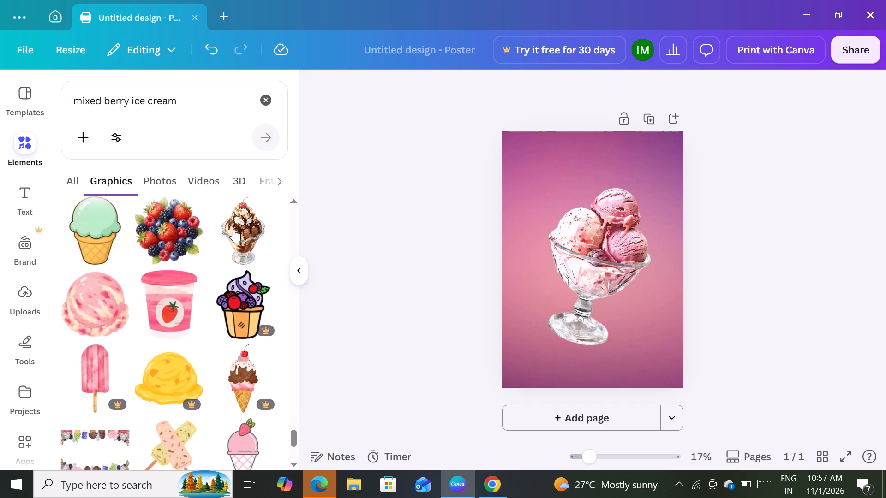
scroll(234, 229, "down", 7)
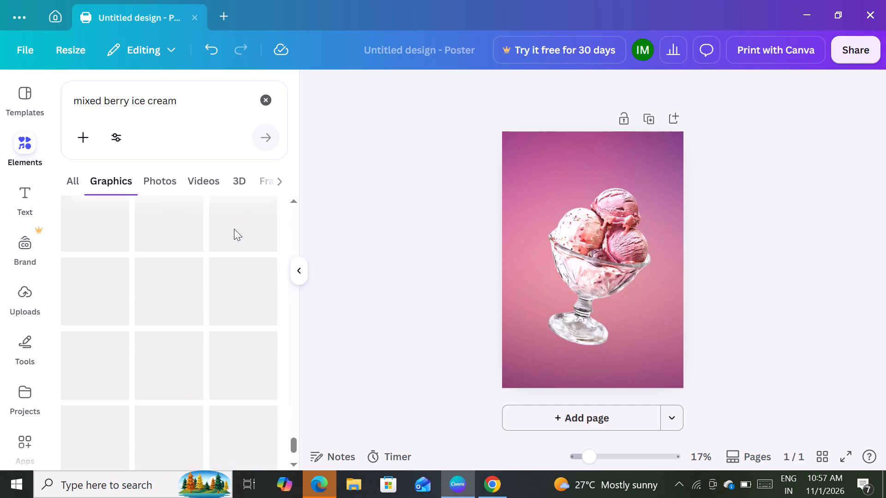
scroll(234, 229, "down", 1)
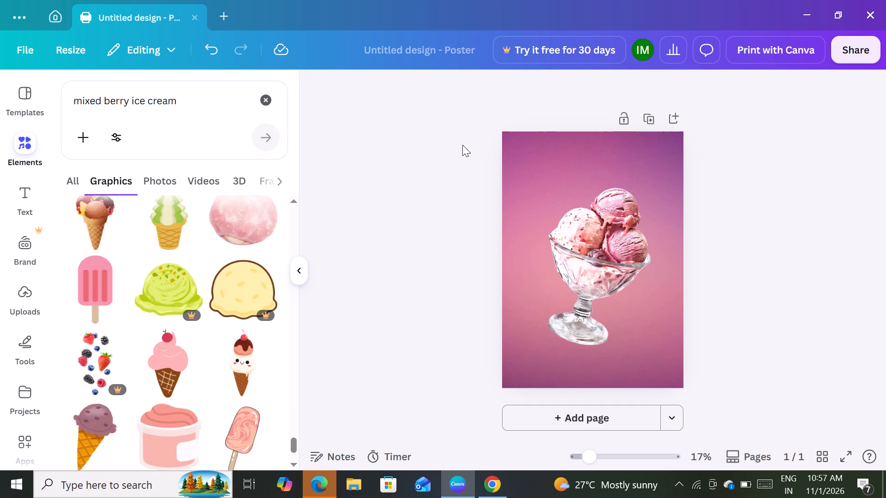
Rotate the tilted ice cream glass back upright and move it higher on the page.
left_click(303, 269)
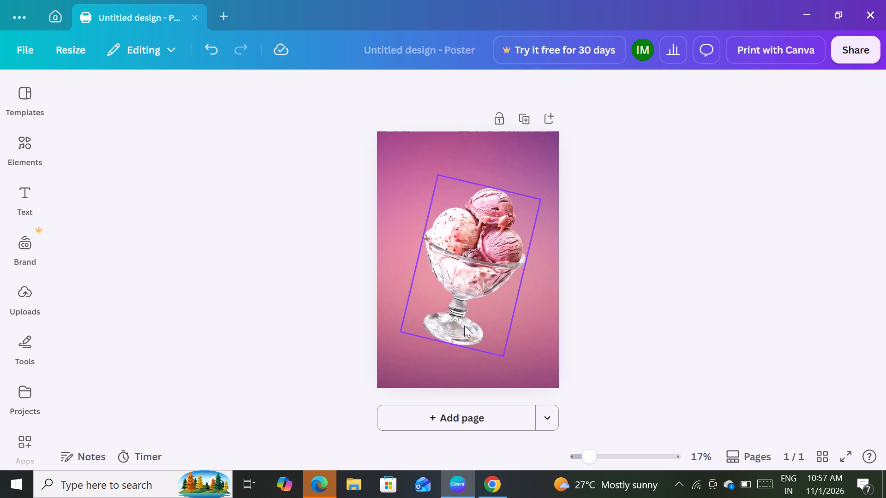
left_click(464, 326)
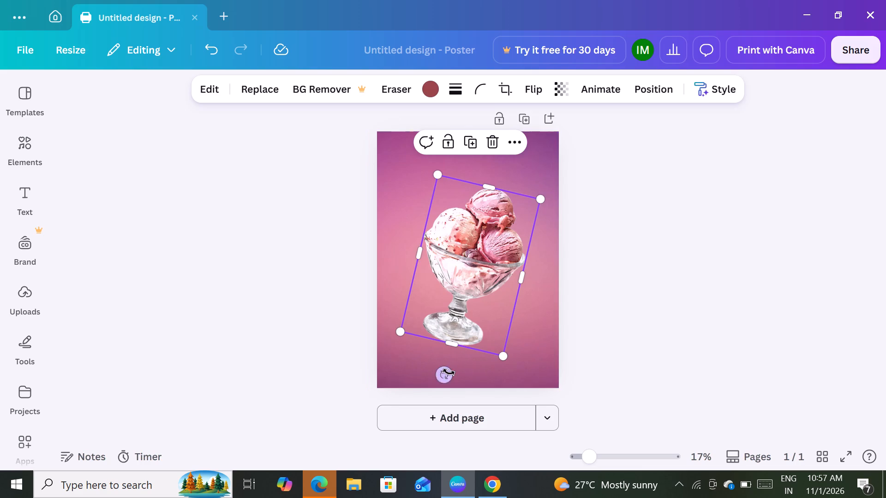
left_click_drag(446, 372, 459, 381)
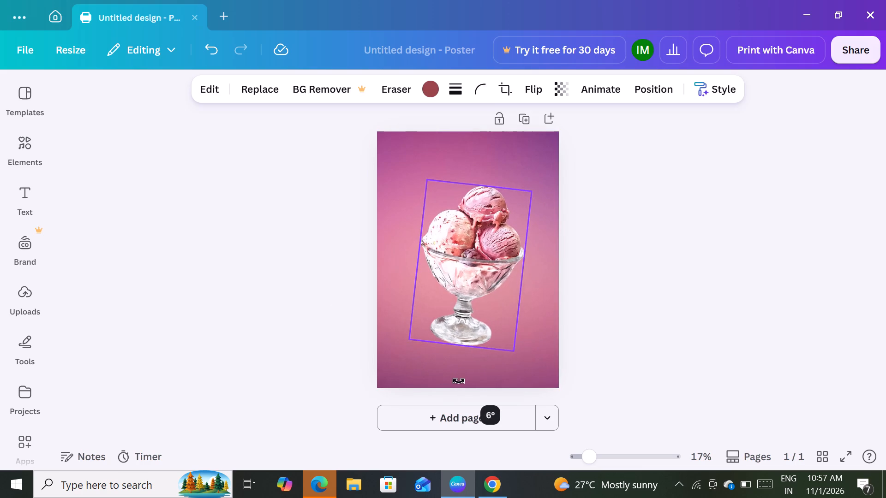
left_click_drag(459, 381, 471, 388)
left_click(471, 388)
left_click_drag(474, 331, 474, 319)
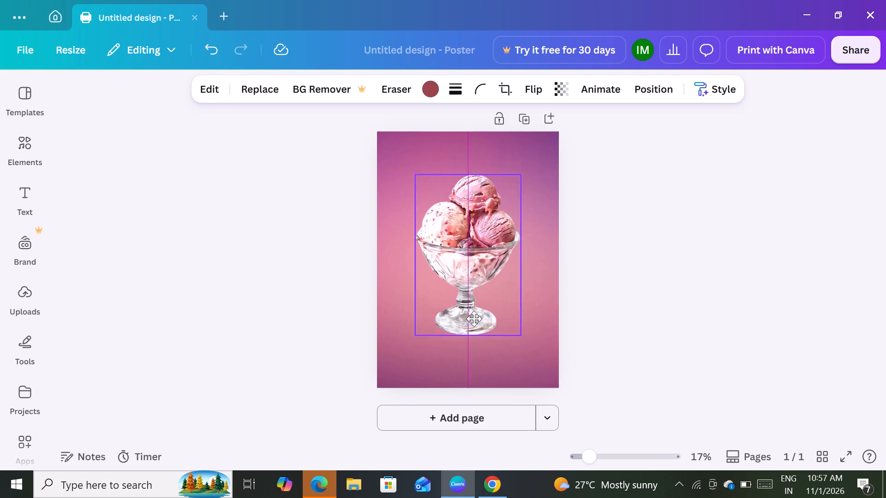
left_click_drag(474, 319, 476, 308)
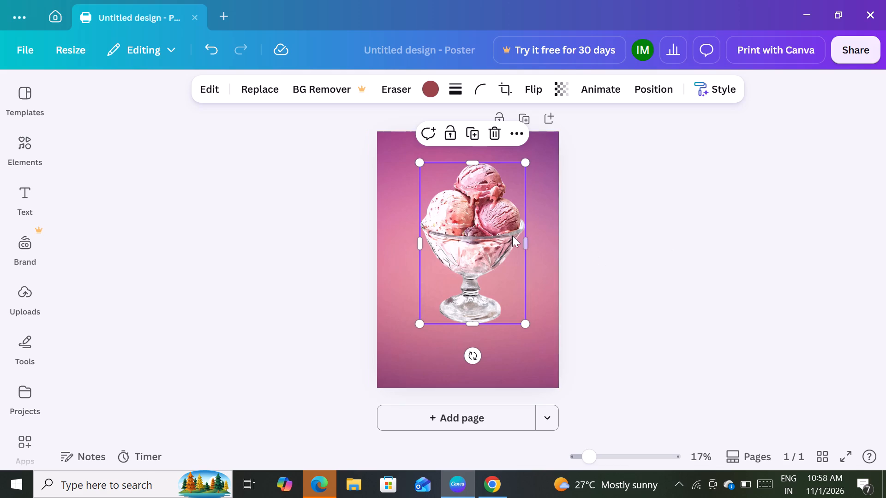
Delete the ice cream glass from the page, leaving only the gradient background.
left_click(493, 124)
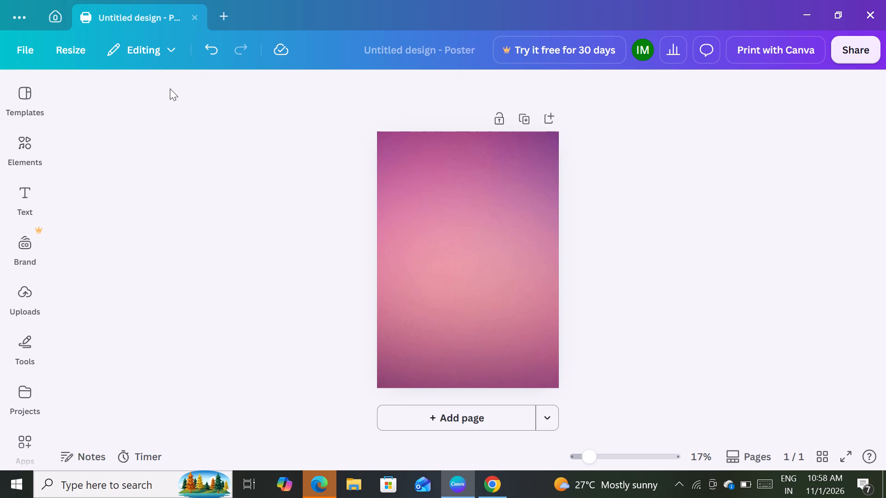
Add a text box reading "BLUE" on the gradient page and make the text bold.
left_click(27, 191)
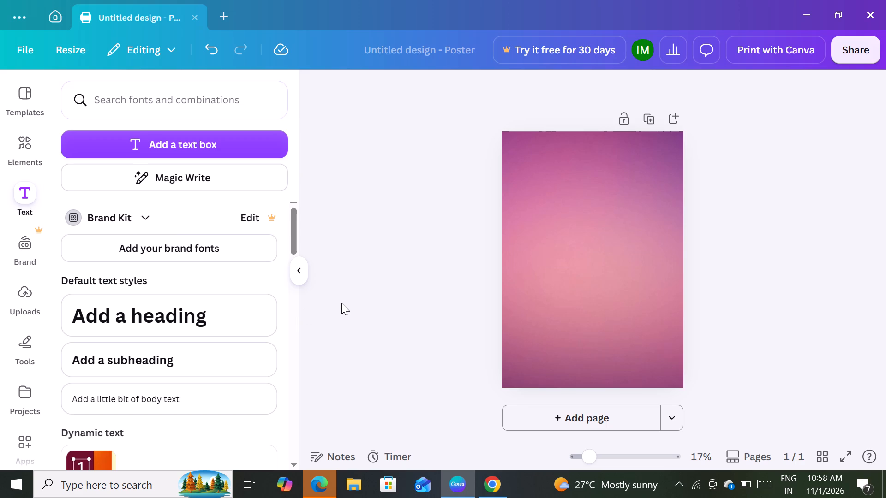
left_click(213, 136)
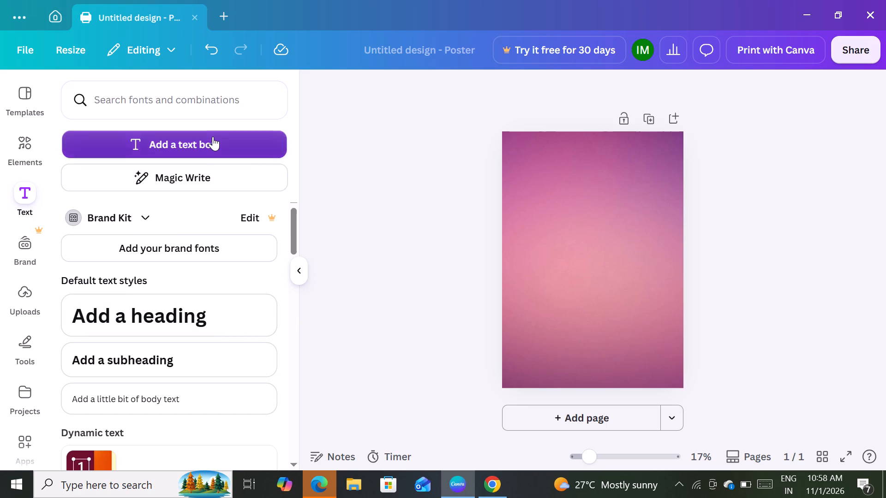
key("BackSpace")
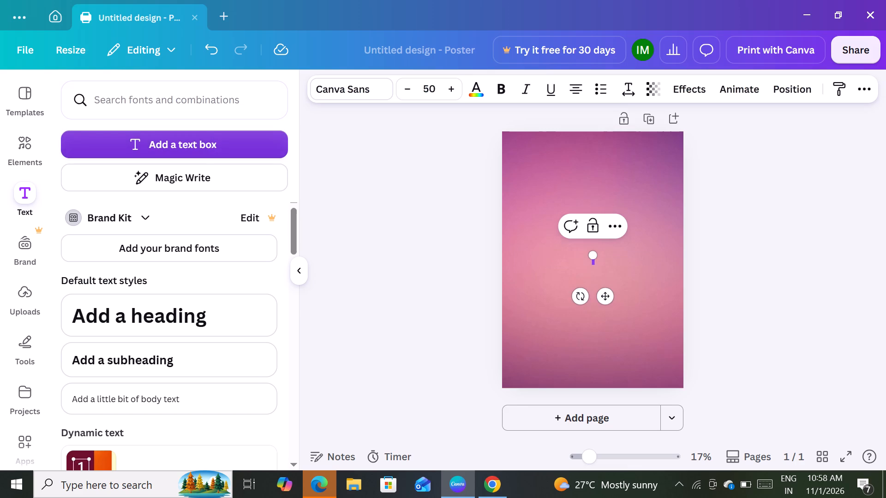
type("BK")
key("BackSpace")
type("LUE")
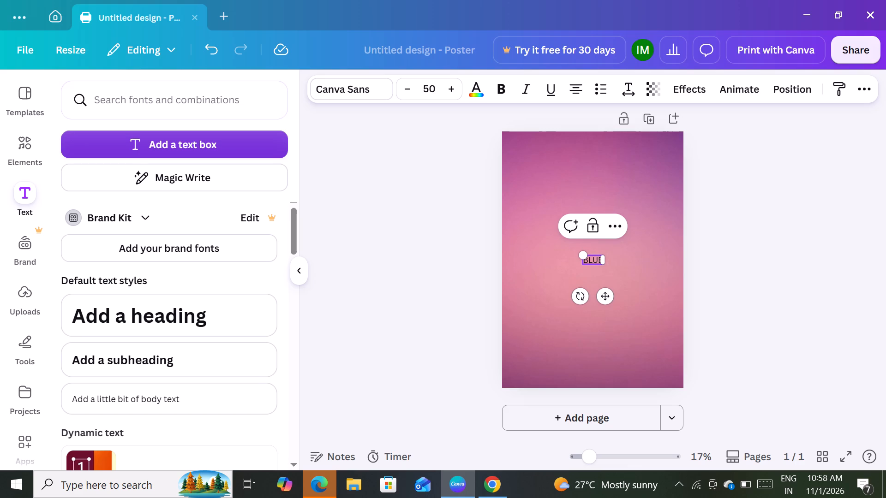
left_click(497, 92)
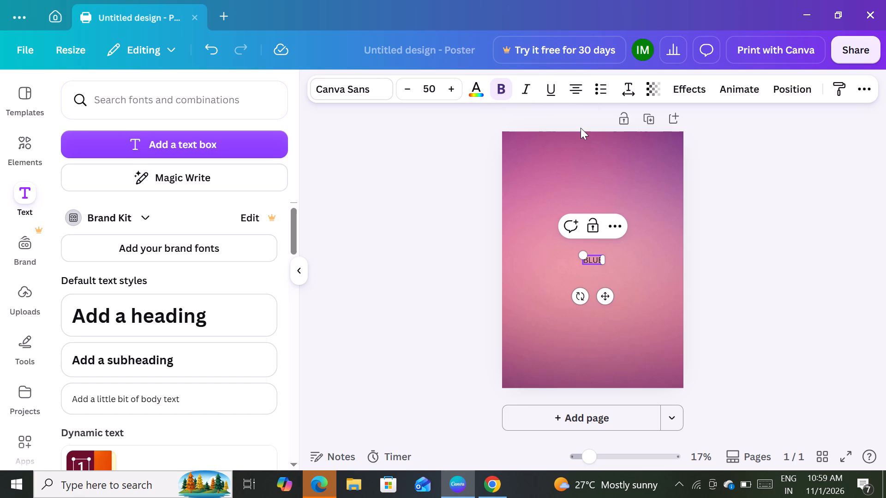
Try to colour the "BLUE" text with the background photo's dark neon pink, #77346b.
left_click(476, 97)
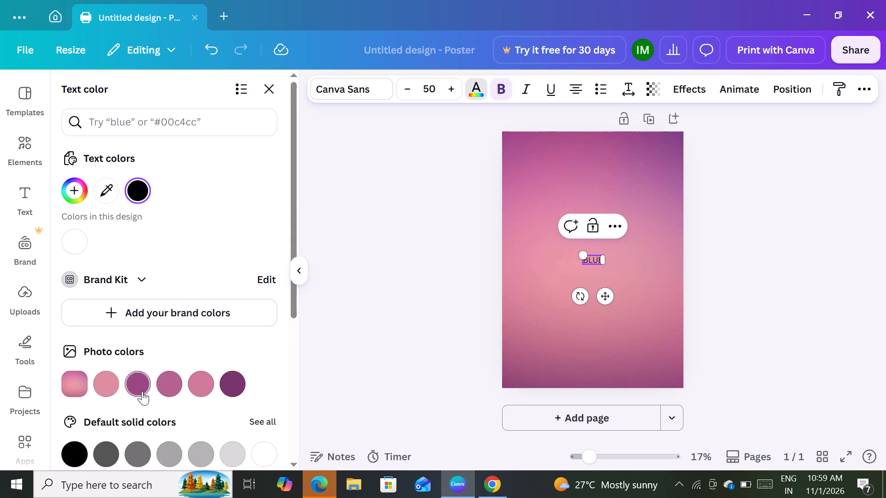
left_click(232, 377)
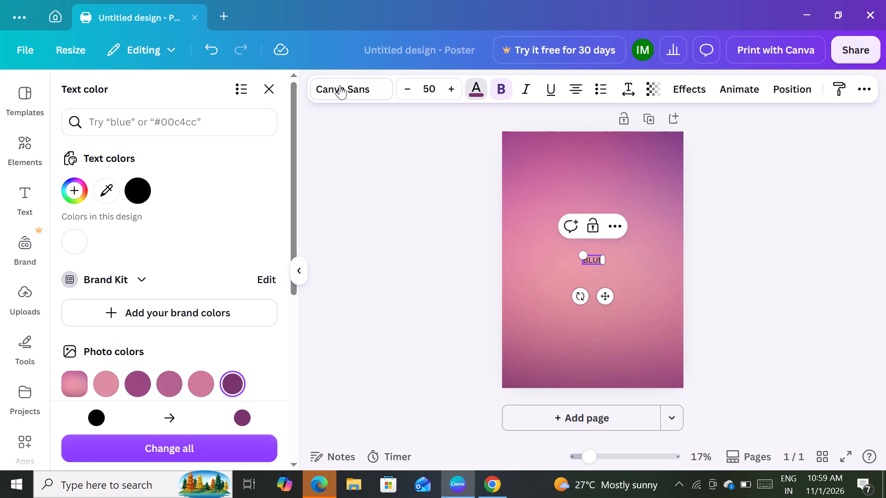
Change the font of the "BLUE" text to Anton.
left_click(367, 82)
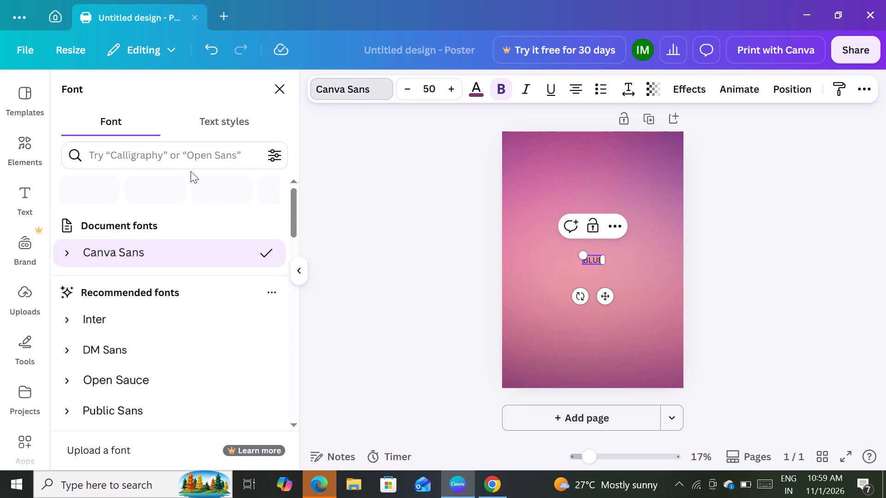
left_click(147, 153)
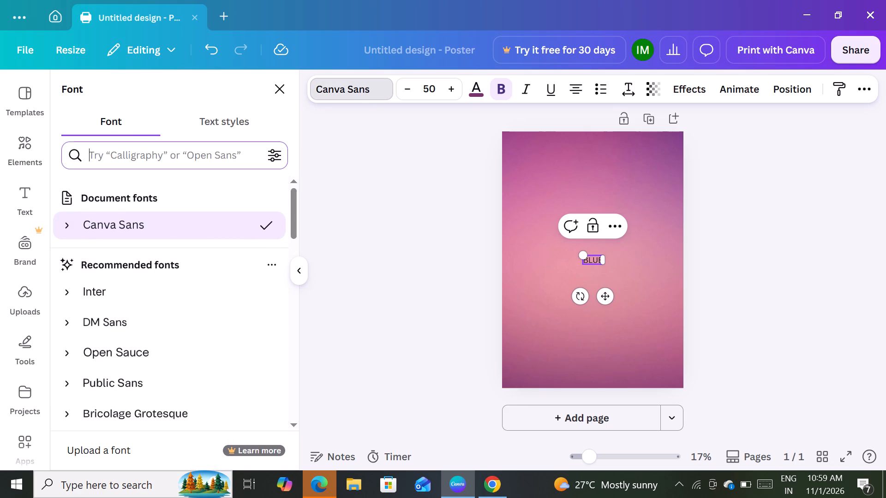
type("anton")
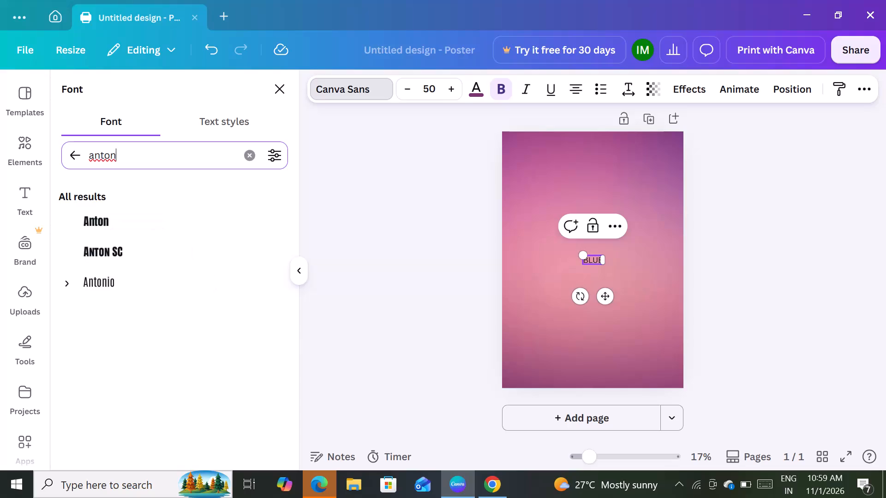
left_click(86, 215)
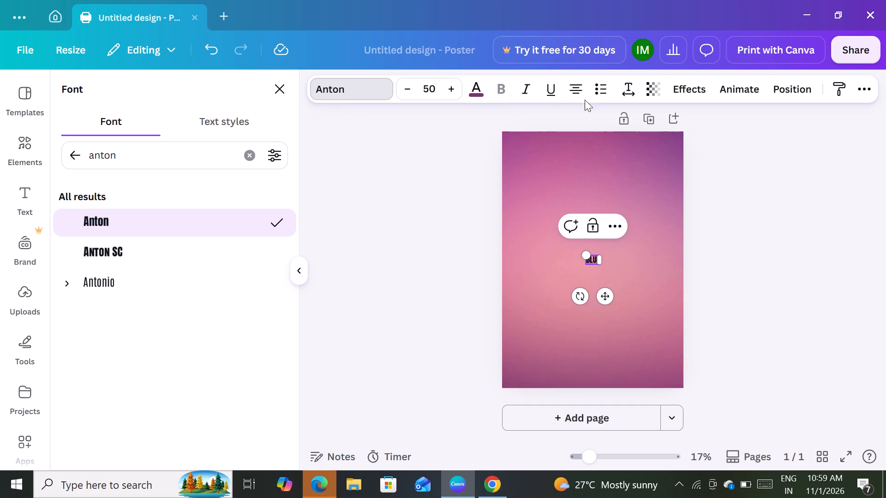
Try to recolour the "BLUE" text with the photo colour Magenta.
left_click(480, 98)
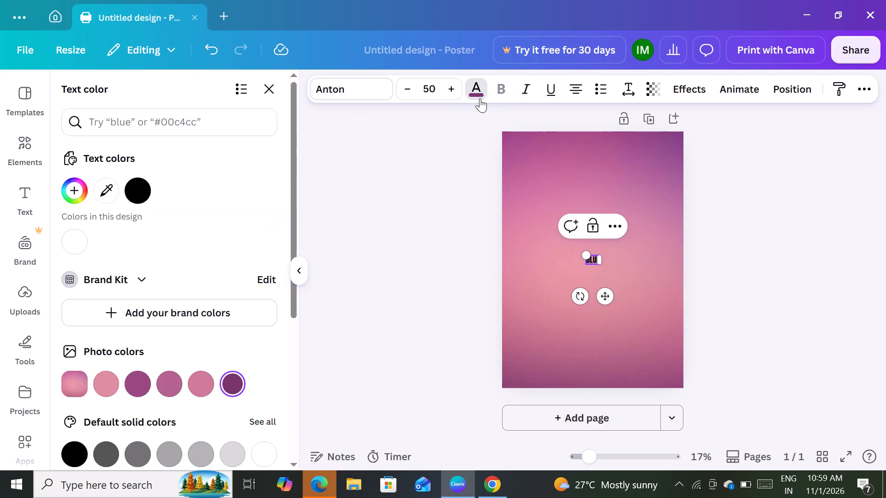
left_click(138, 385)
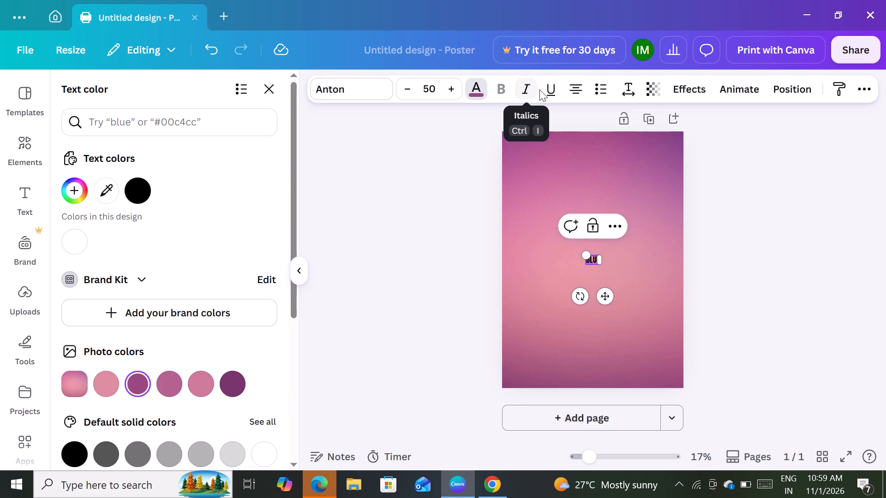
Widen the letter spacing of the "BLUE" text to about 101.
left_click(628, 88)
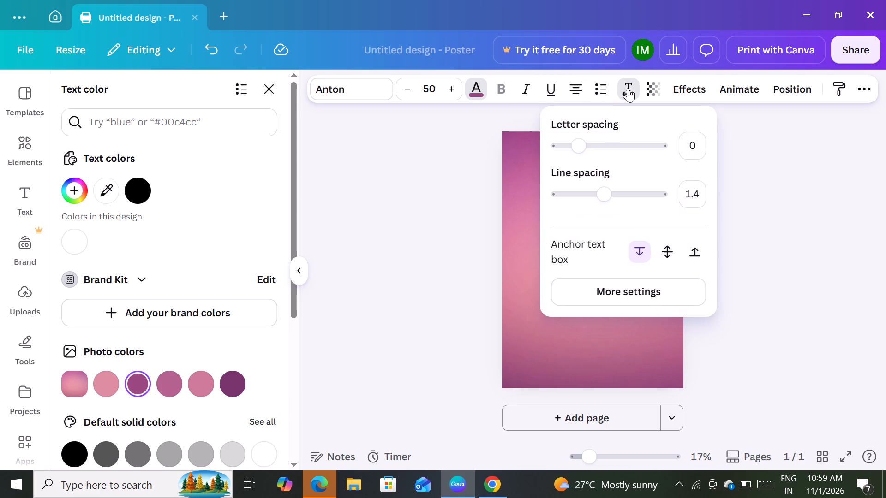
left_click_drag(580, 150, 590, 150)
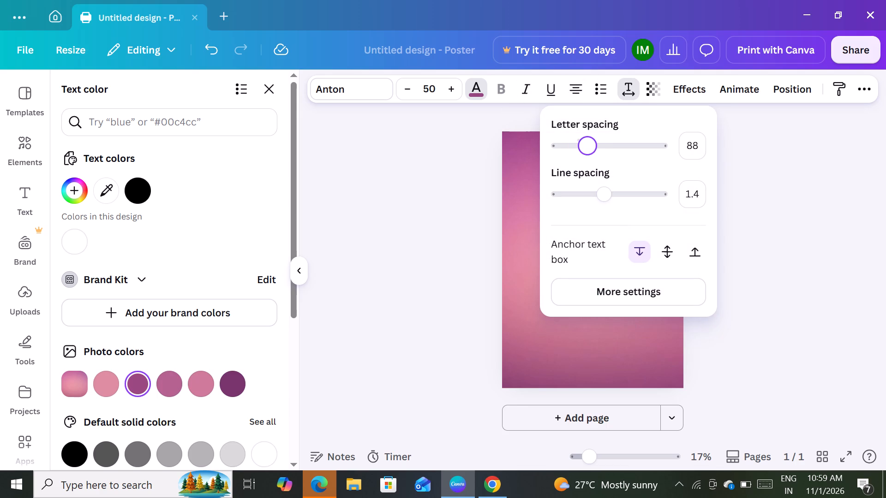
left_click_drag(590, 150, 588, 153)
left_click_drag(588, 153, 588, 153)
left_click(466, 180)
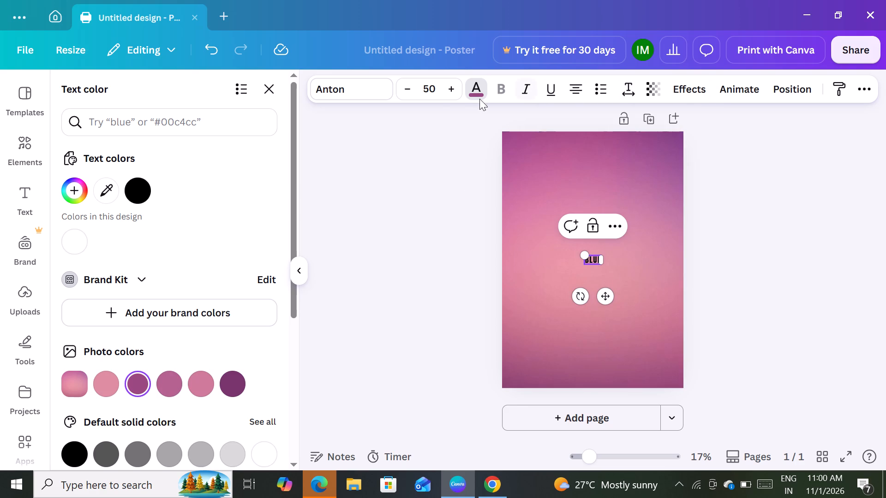
Enlarge the "BLUE" text to a font size of about 409.
left_click(452, 86)
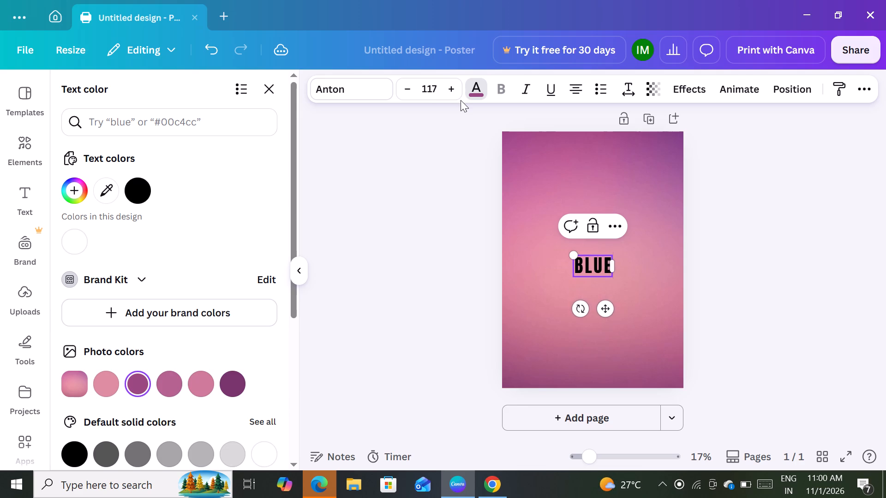
left_click_drag(454, 86, 456, 96)
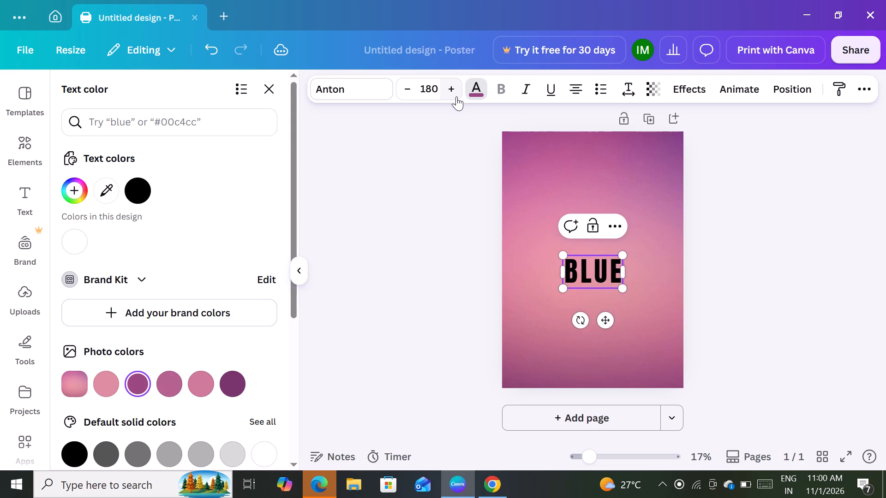
left_click_drag(456, 96, 456, 93)
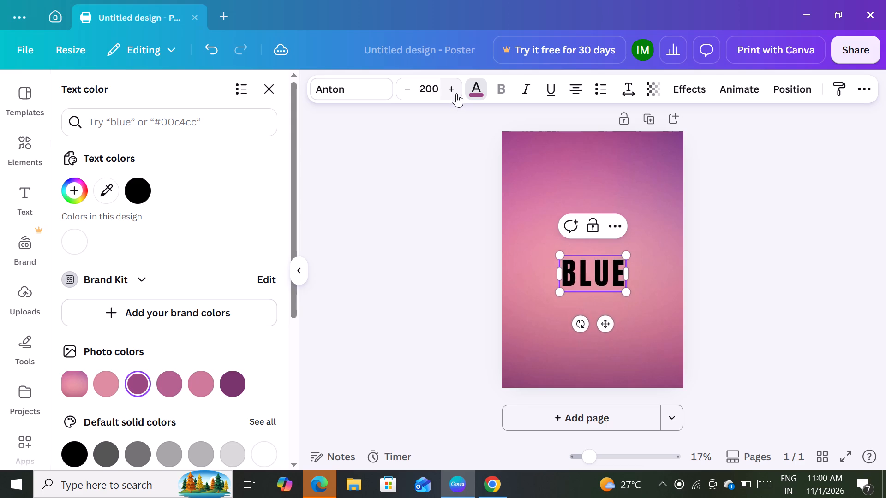
left_click_drag(456, 93, 456, 87)
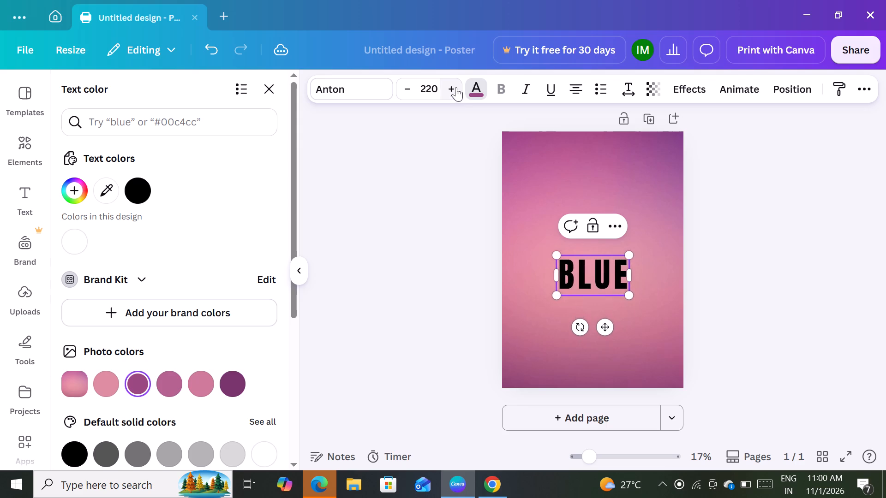
left_click_drag(456, 87, 453, 82)
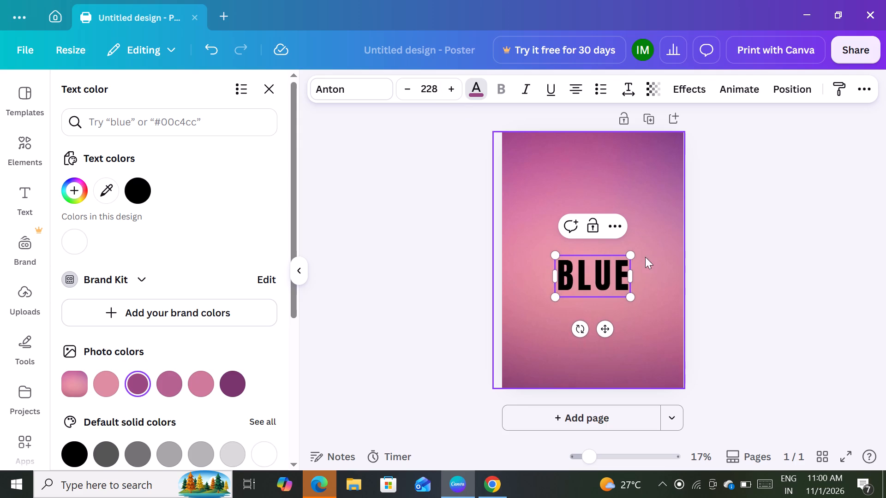
left_click_drag(631, 255, 639, 239)
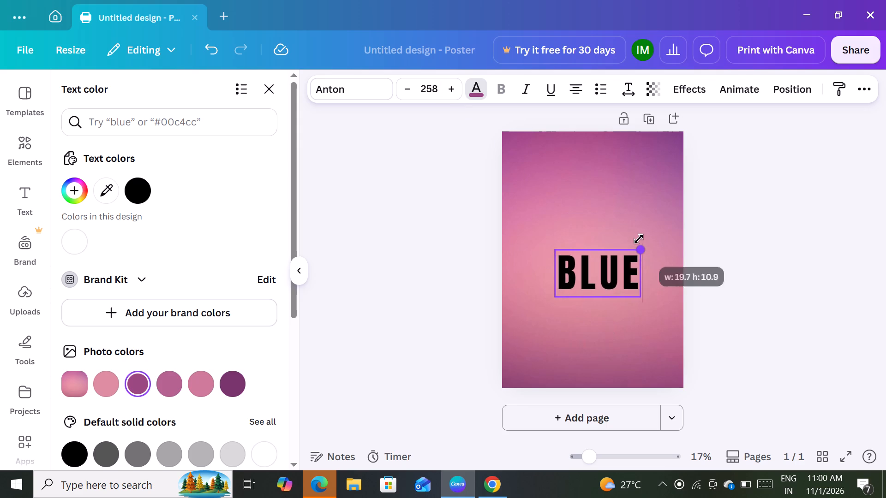
left_click_drag(639, 239, 692, 224)
Move the enlarged "BLUE" text fully onto the page, centred horizontally in the upper half.
left_click_drag(627, 274, 602, 267)
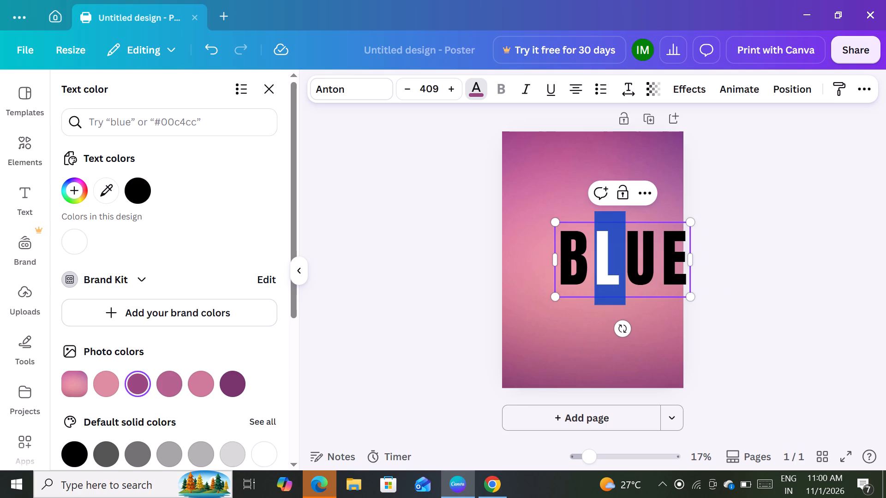
left_click_drag(602, 267, 733, 245)
left_click(733, 245)
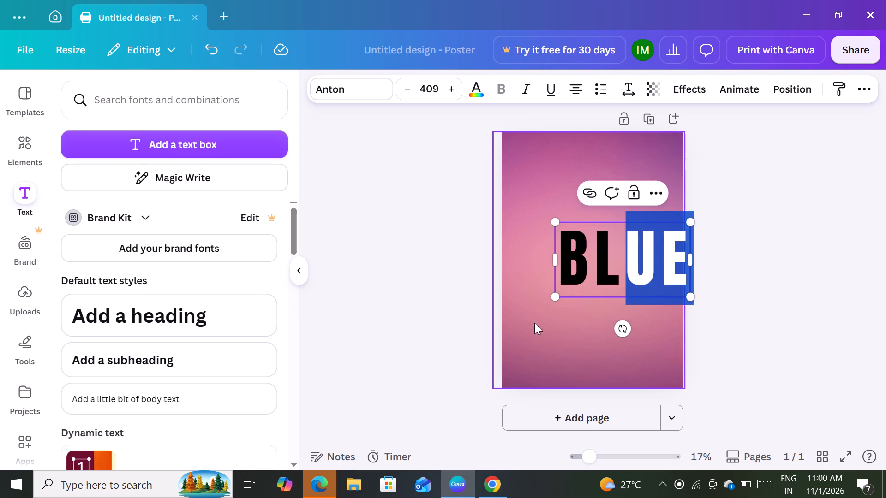
left_click(453, 323)
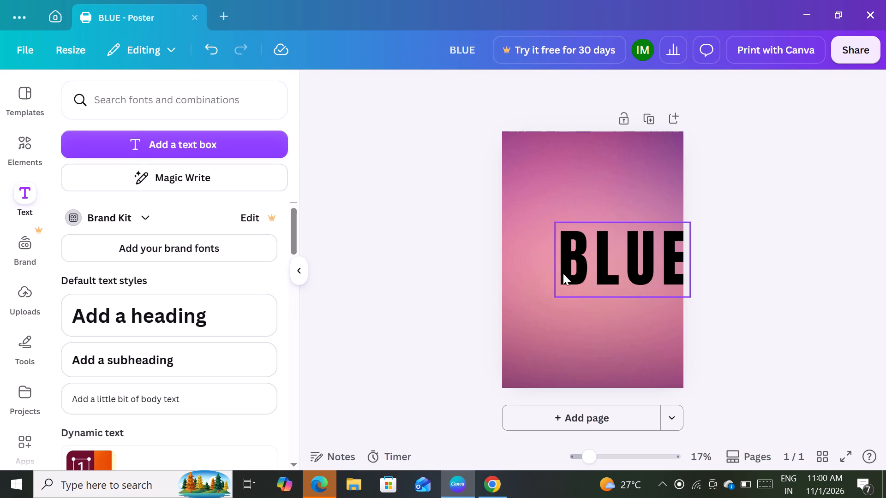
left_click(584, 267)
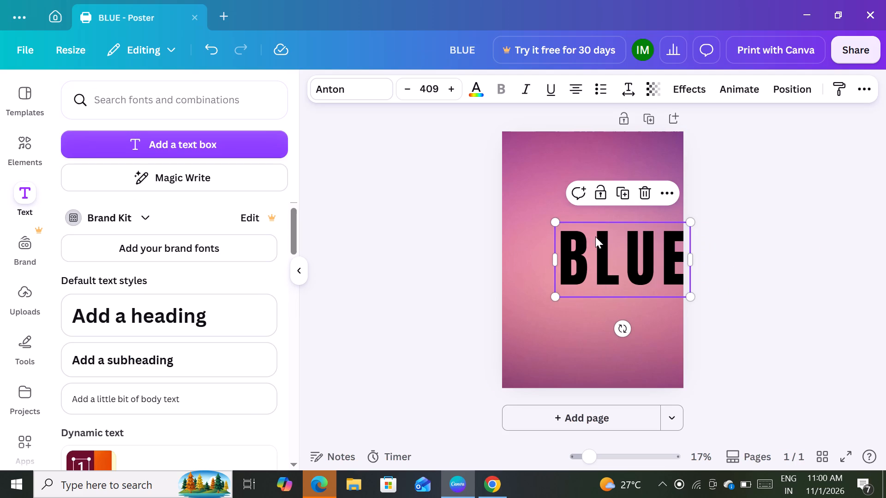
left_click_drag(597, 238, 570, 209)
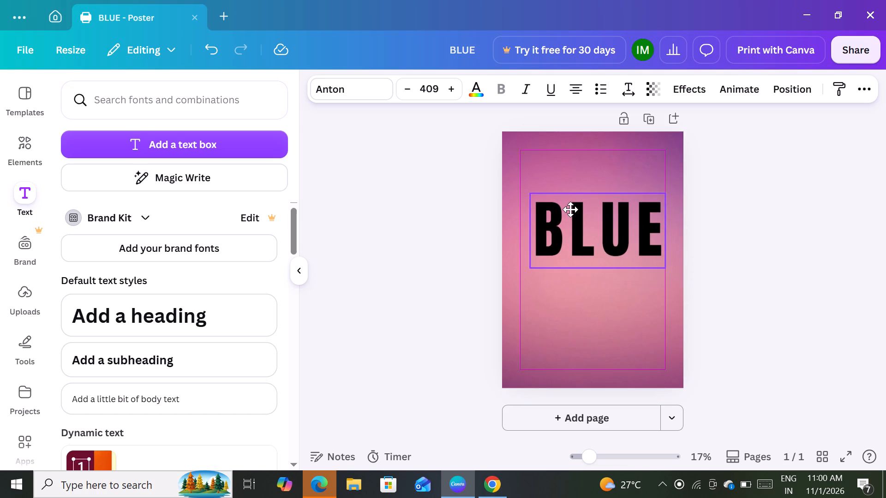
left_click_drag(570, 209, 568, 207)
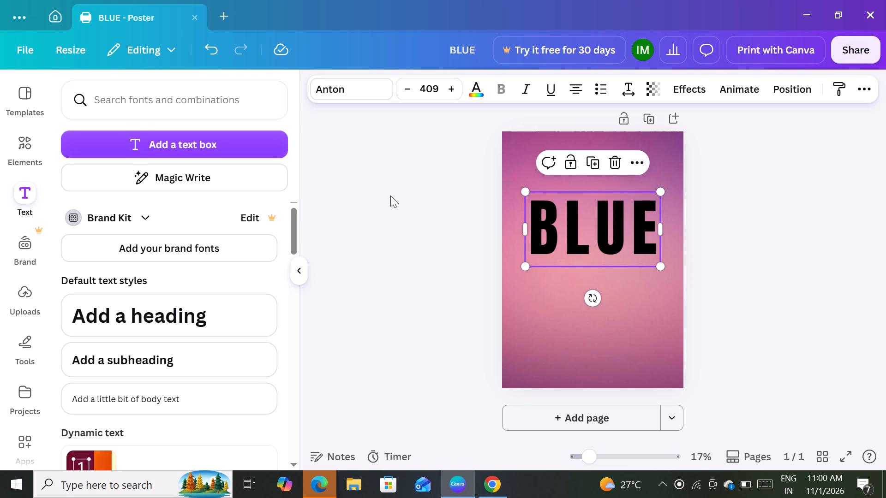
Set the letter spacing of the "BLUE" text to about 62.
left_click(617, 92)
left_click(629, 90)
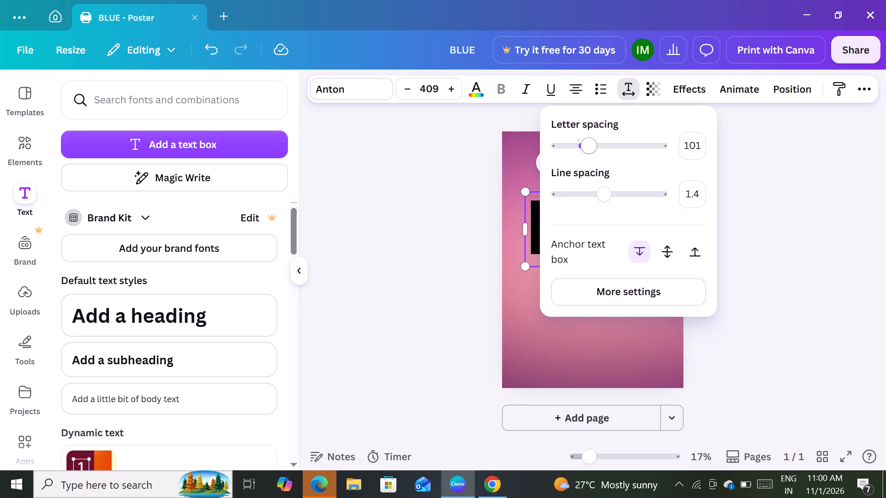
left_click_drag(590, 148, 588, 148)
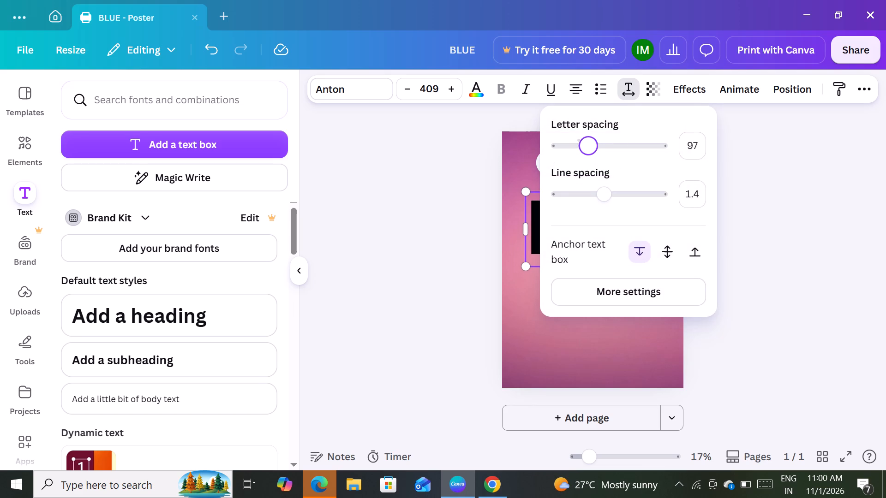
left_click_drag(588, 148, 584, 149)
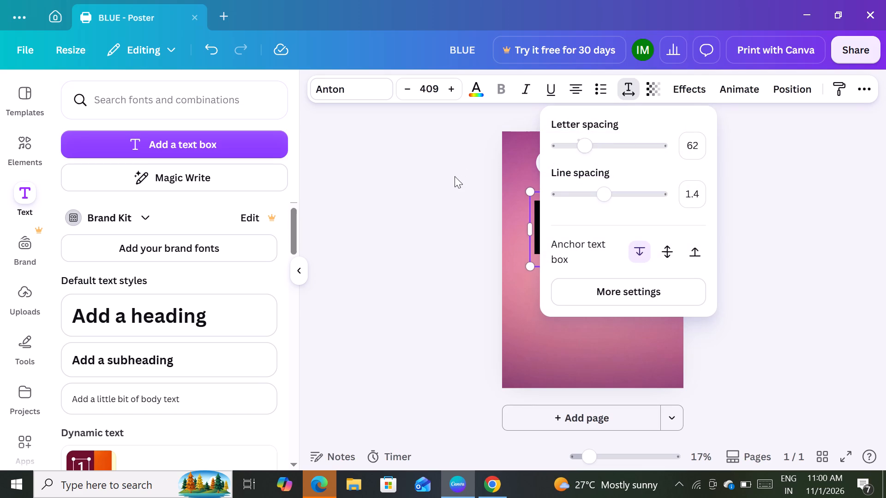
left_click(455, 176)
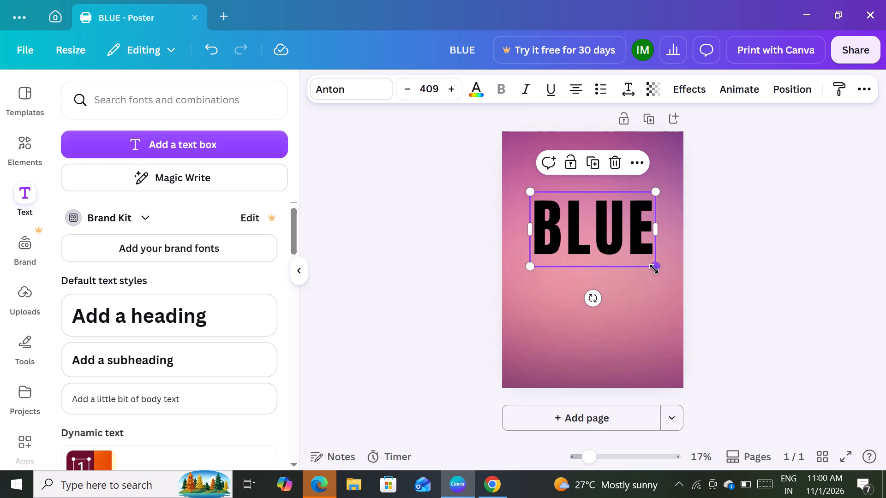
Scale the "BLUE" text box up slightly to a font size of about 414.
left_click_drag(655, 269, 654, 269)
left_click_drag(654, 269, 666, 260)
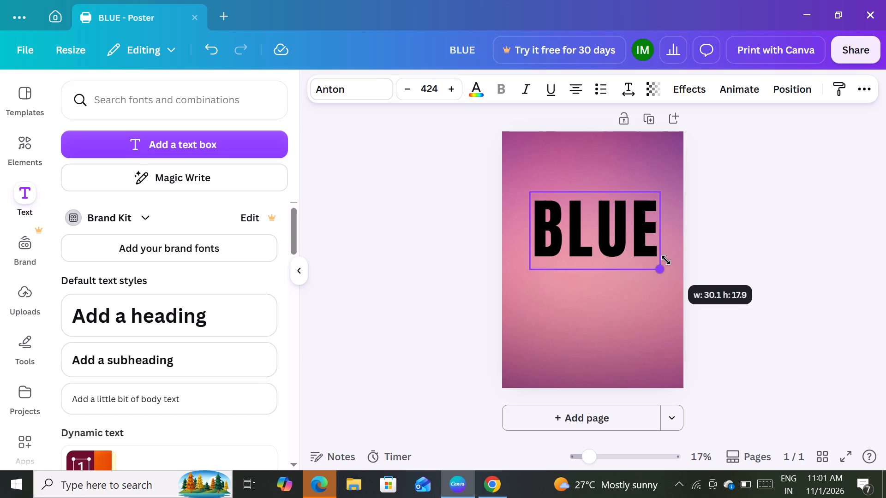
left_click_drag(666, 260, 662, 260)
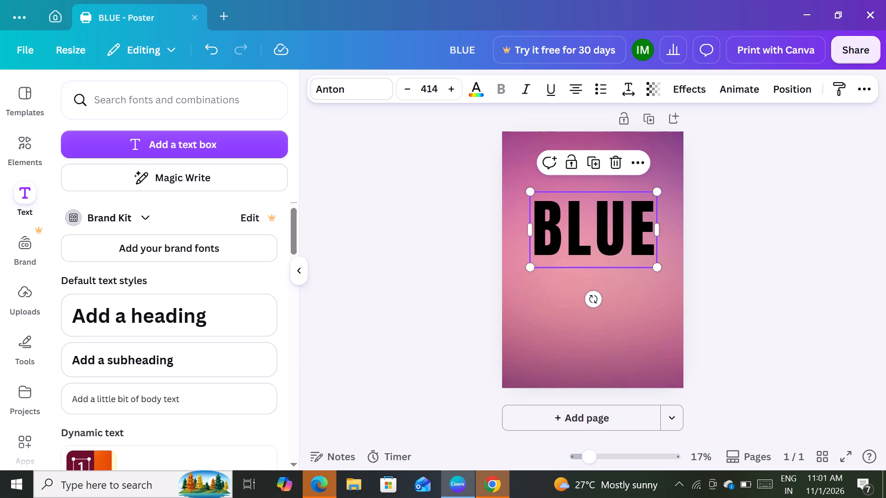
Try several of the background's photo colours on the "BLUE" text and settle on the dark purple #77346b.
left_click(484, 95)
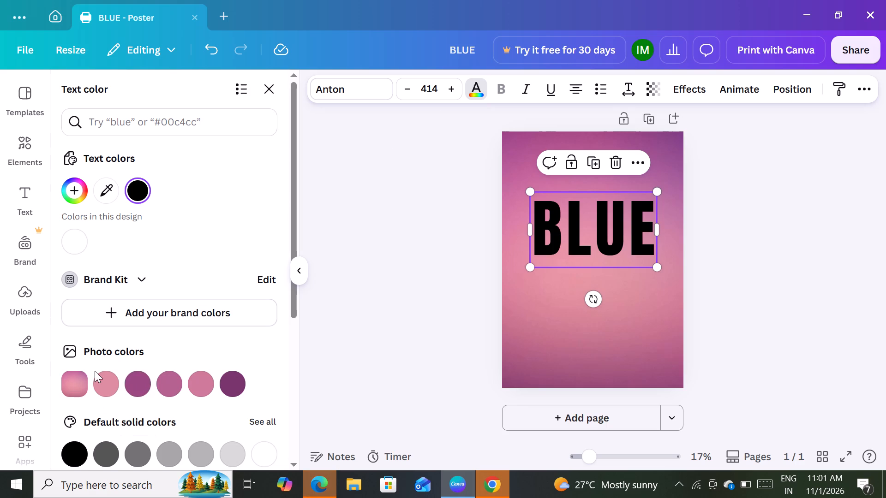
left_click(166, 385)
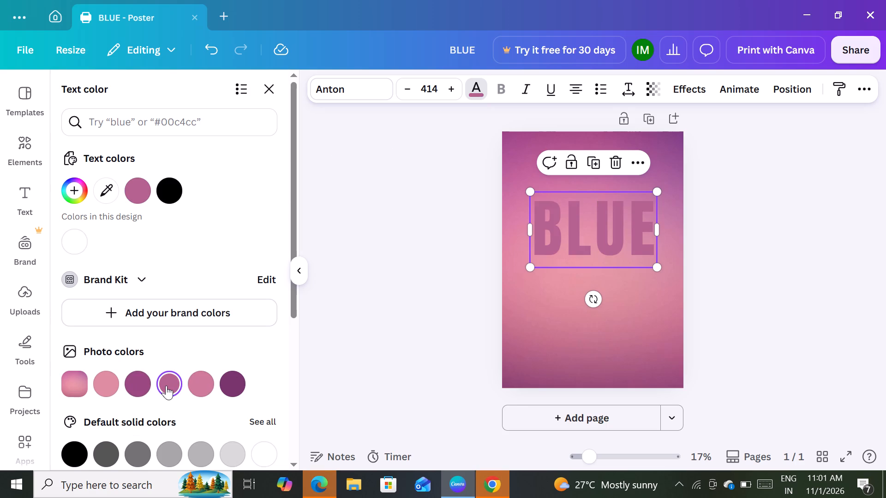
left_click(102, 388)
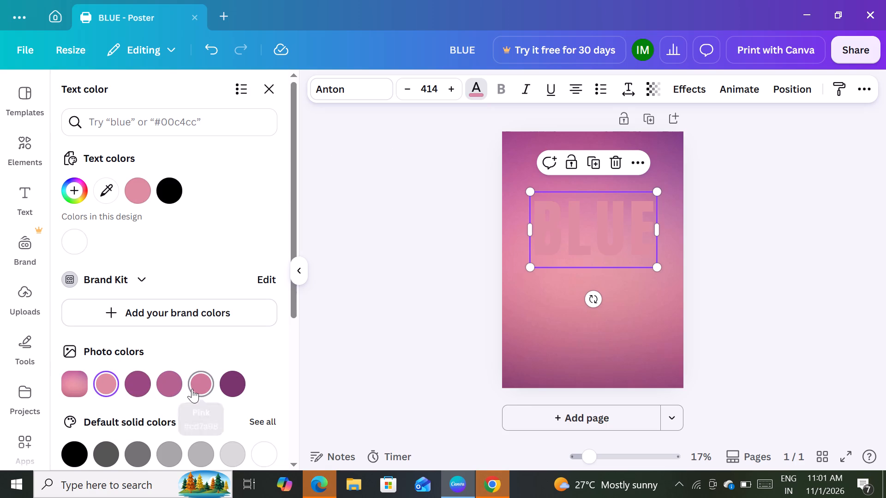
left_click(192, 387)
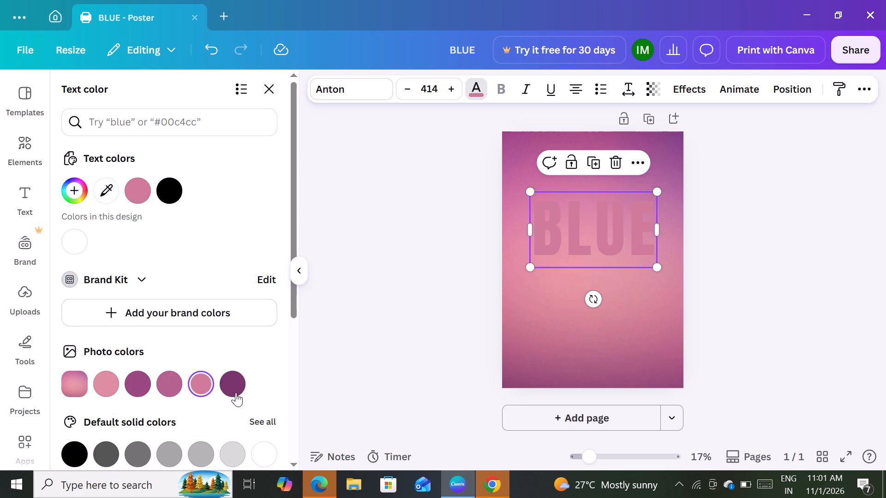
left_click(226, 391)
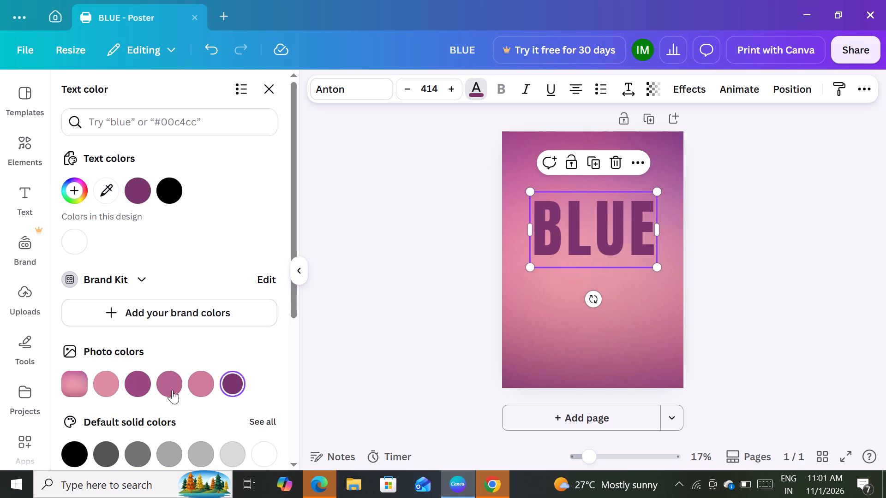
left_click(147, 386)
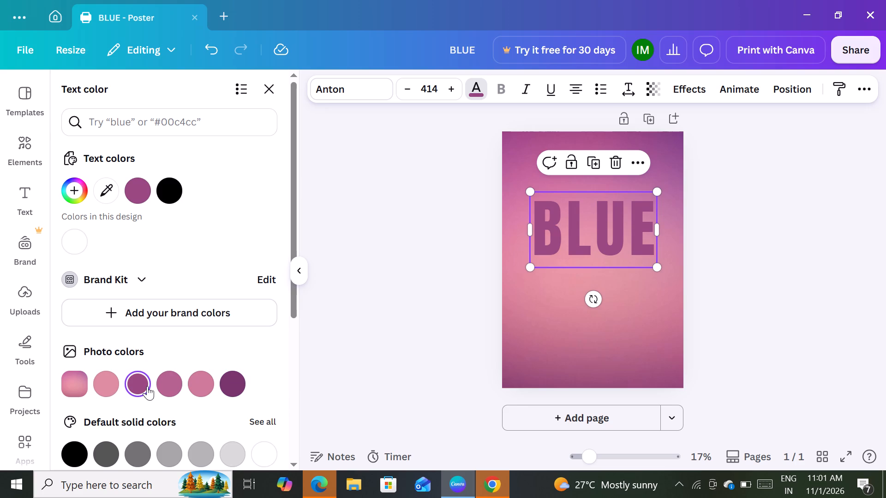
left_click(234, 388)
left_click(234, 388)
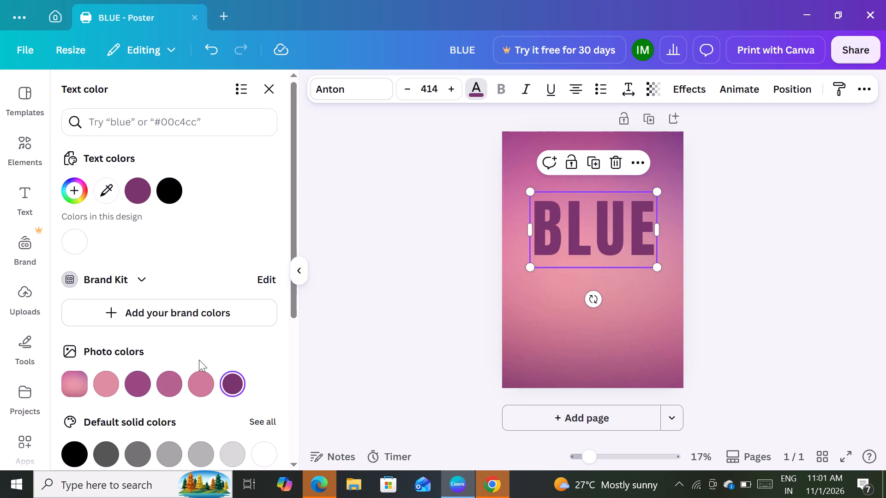
left_click(233, 378)
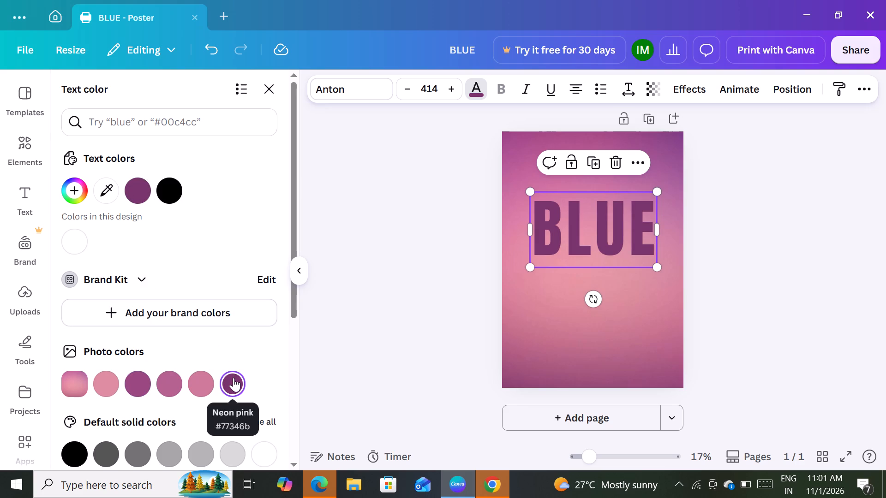
Fine-tune the solid colour of the "BLUE" text to a muted purple, #7A4E72.
left_click(138, 192)
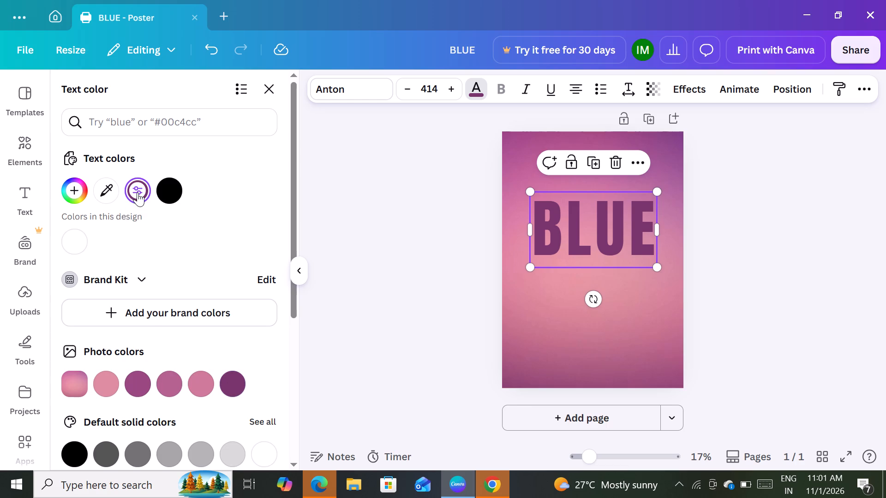
left_click(138, 192)
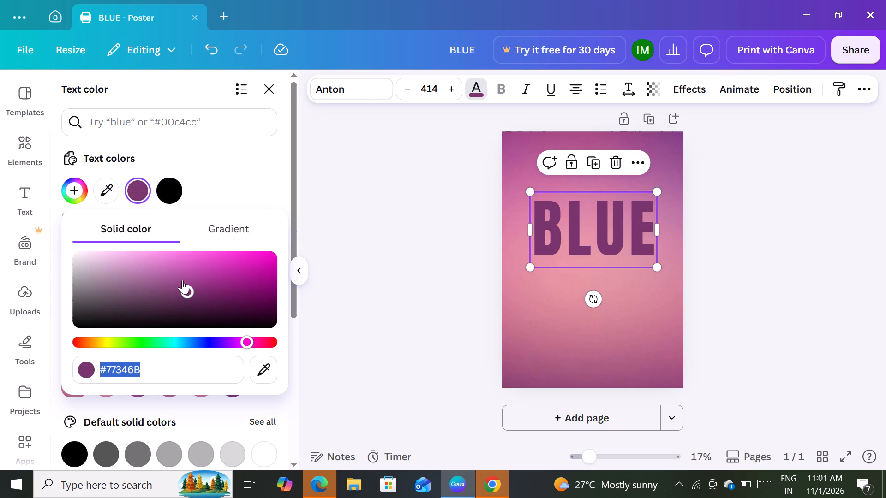
left_click_drag(186, 285, 178, 283)
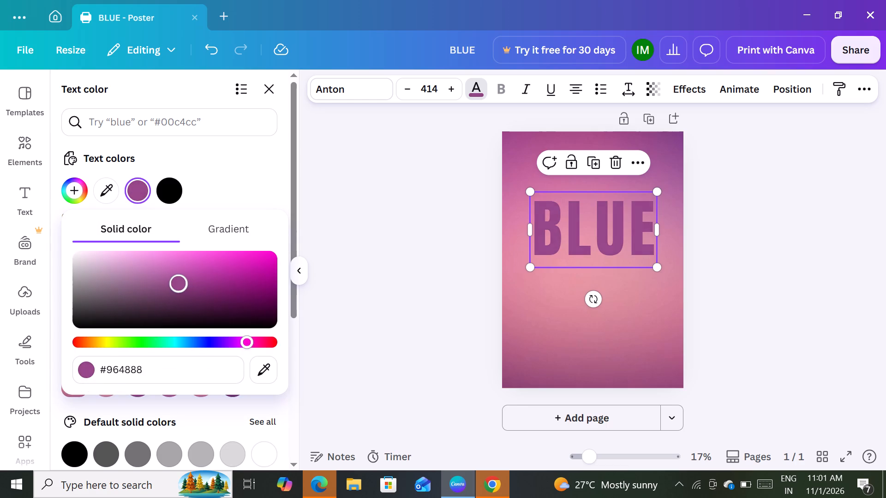
left_click_drag(178, 283, 182, 290)
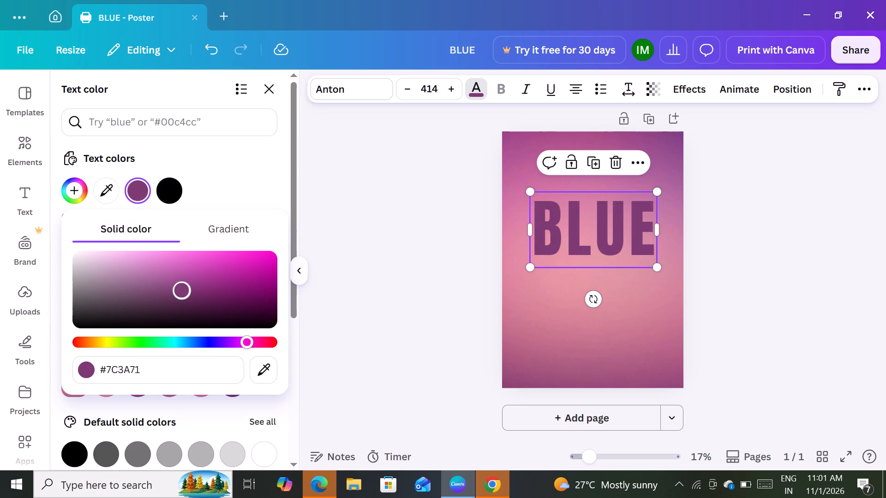
left_click_drag(182, 290, 174, 282)
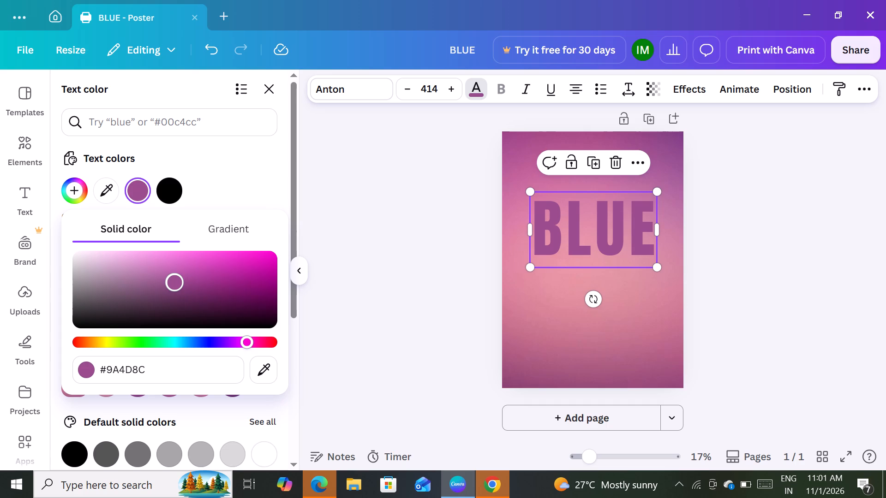
left_click_drag(174, 282, 180, 286)
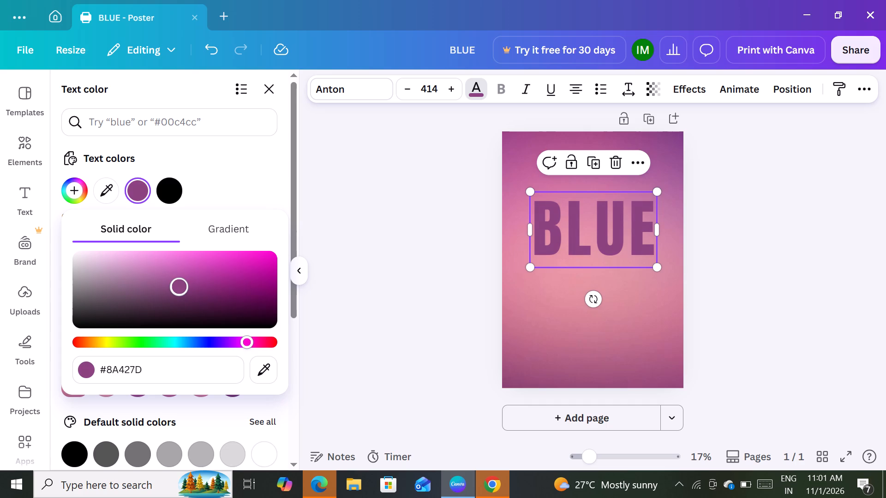
left_click_drag(180, 286, 173, 283)
left_click_drag(172, 280, 210, 304)
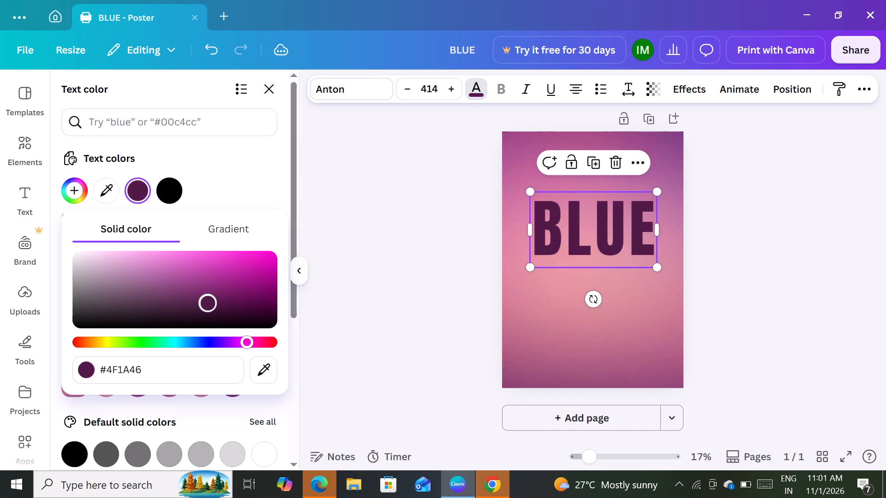
left_click_drag(210, 304, 119, 290)
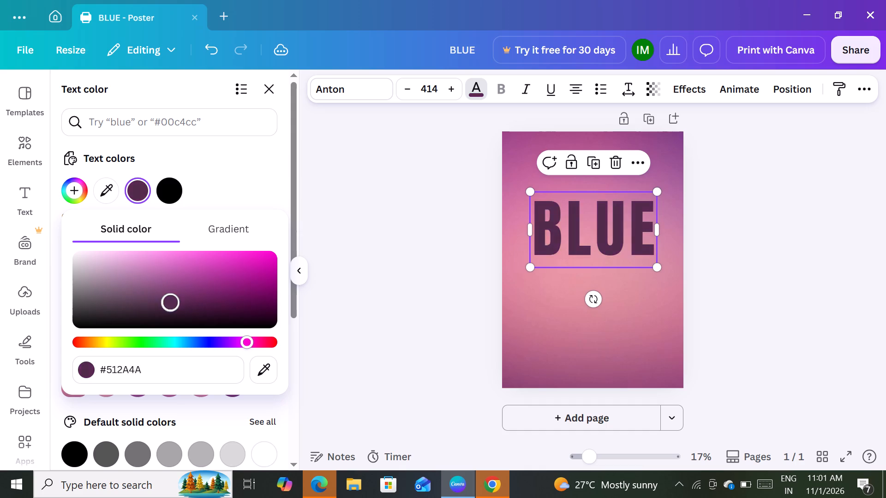
left_click_drag(119, 290, 141, 296)
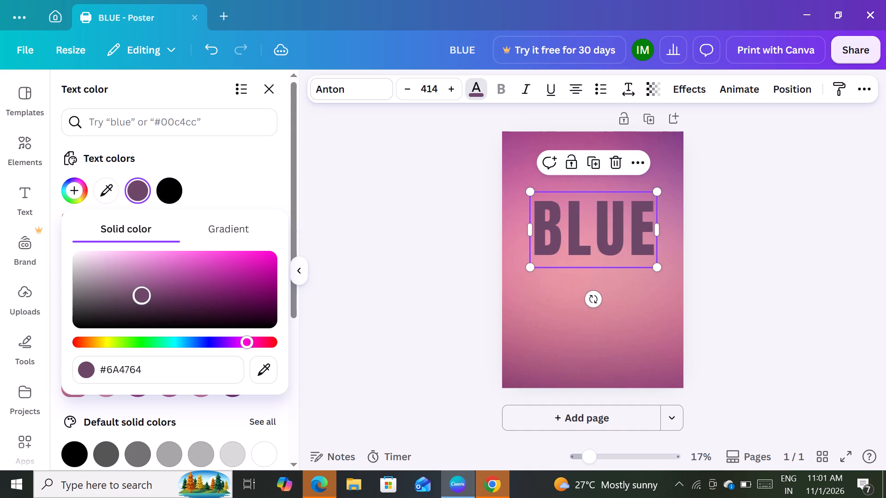
left_click_drag(141, 296, 137, 285)
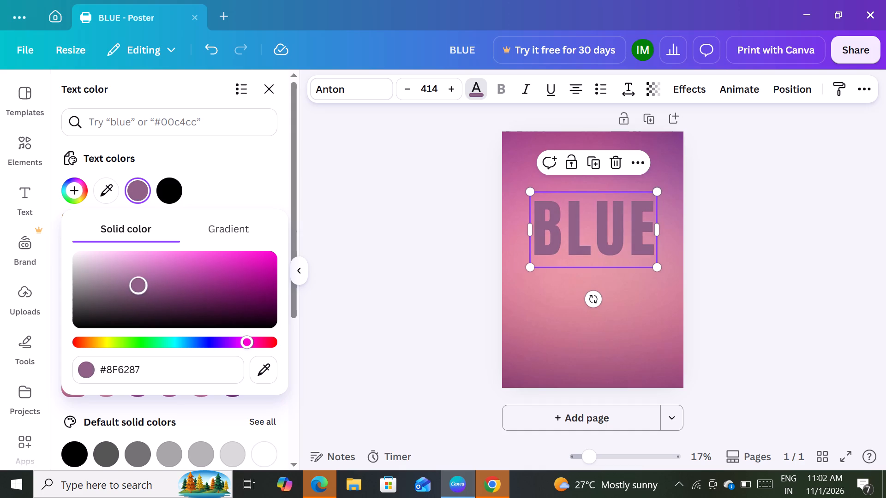
left_click_drag(137, 285, 146, 291)
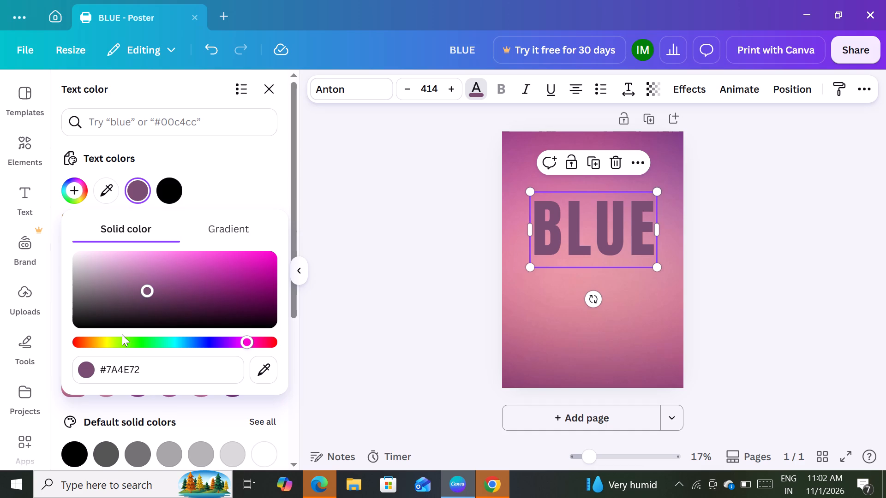
left_click(338, 193)
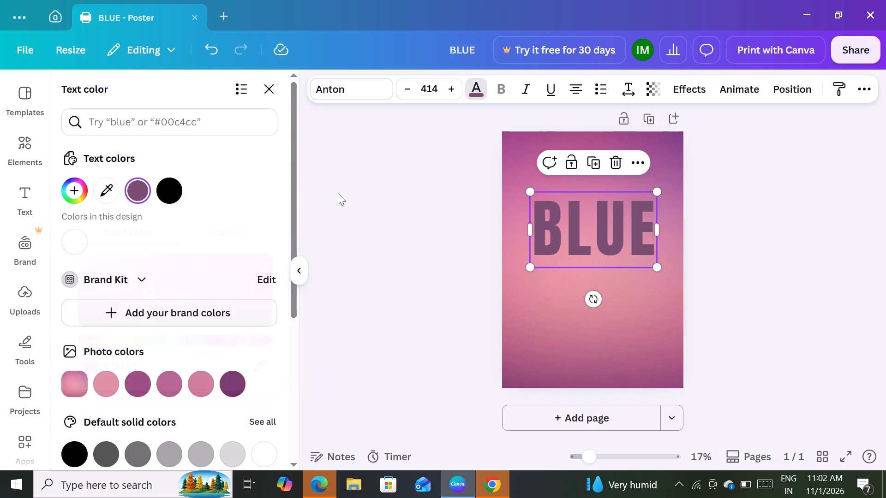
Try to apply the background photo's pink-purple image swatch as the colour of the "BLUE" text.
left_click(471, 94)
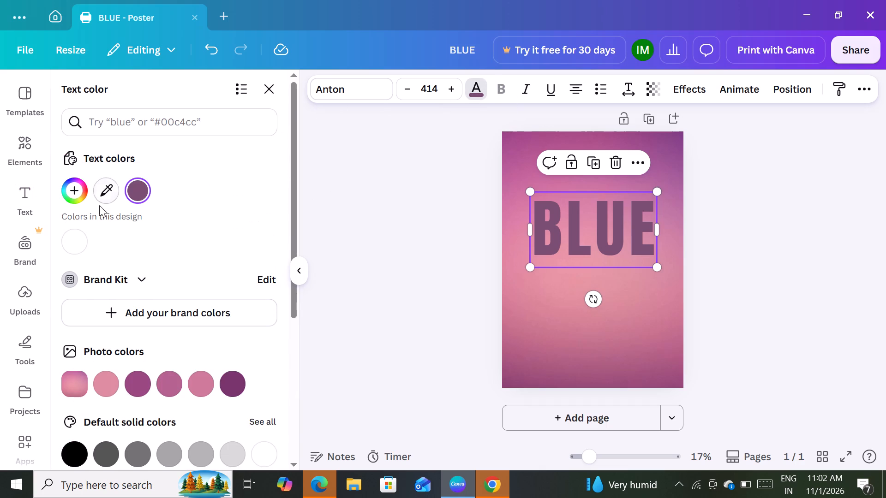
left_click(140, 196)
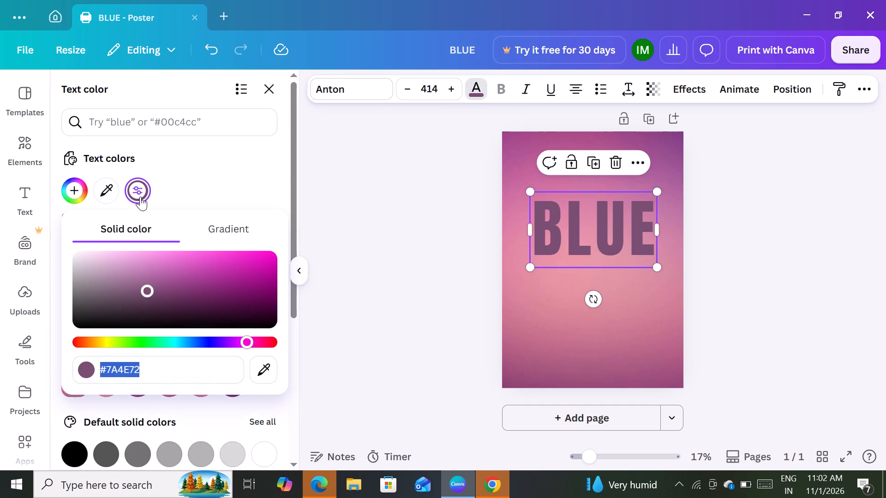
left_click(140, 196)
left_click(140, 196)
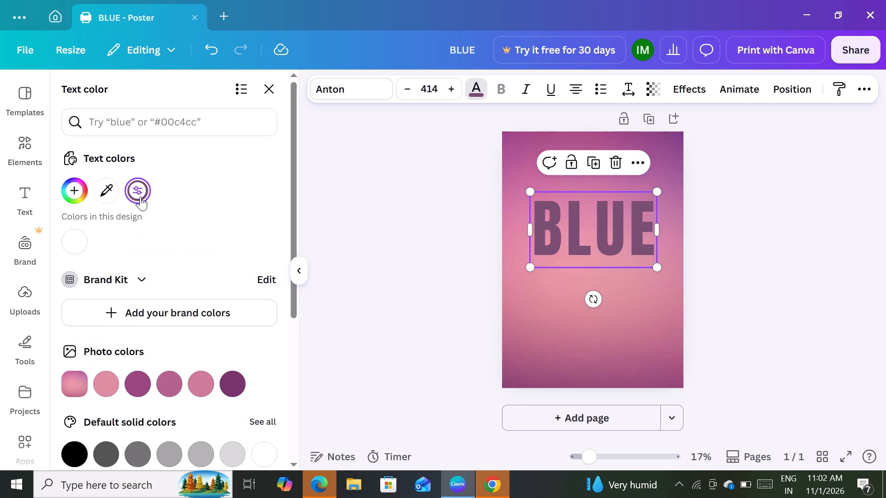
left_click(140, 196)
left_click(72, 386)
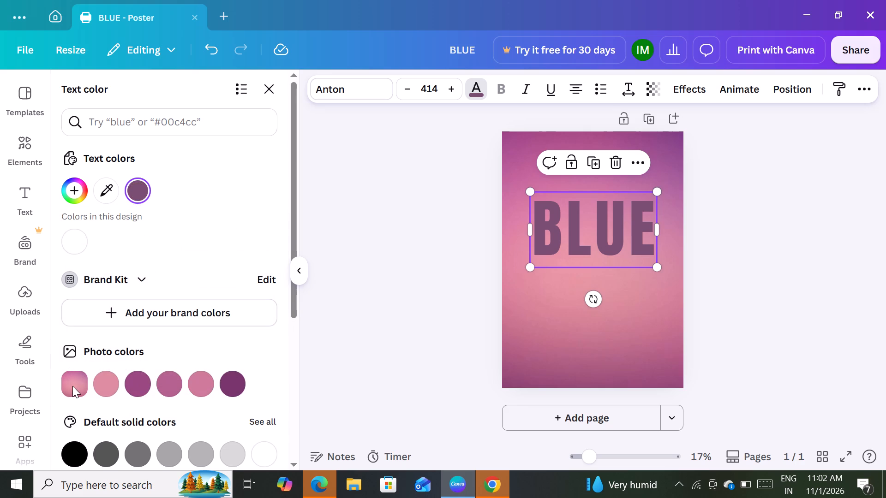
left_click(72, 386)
Fill the "BLUE" text with a gradient of #7A4E72 and #BAB5E7, compare the gradient styles and choose the radial one.
left_click(153, 190)
left_click(141, 187)
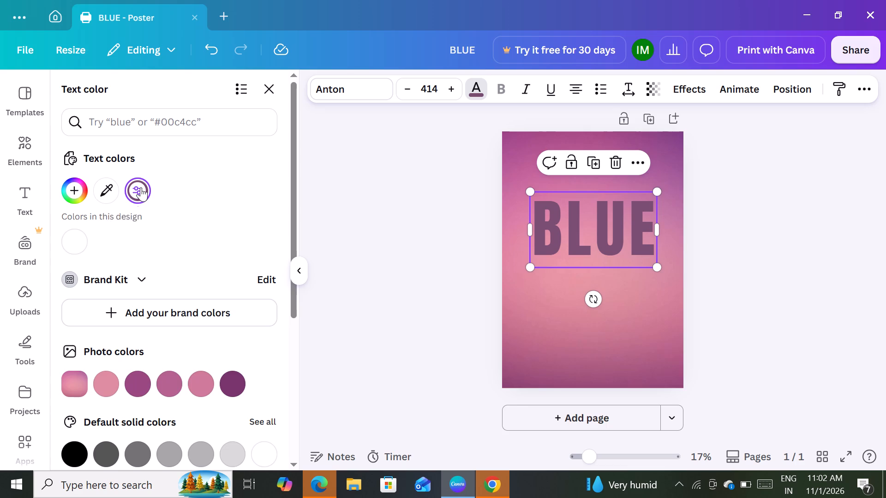
left_click(141, 187)
left_click(141, 187)
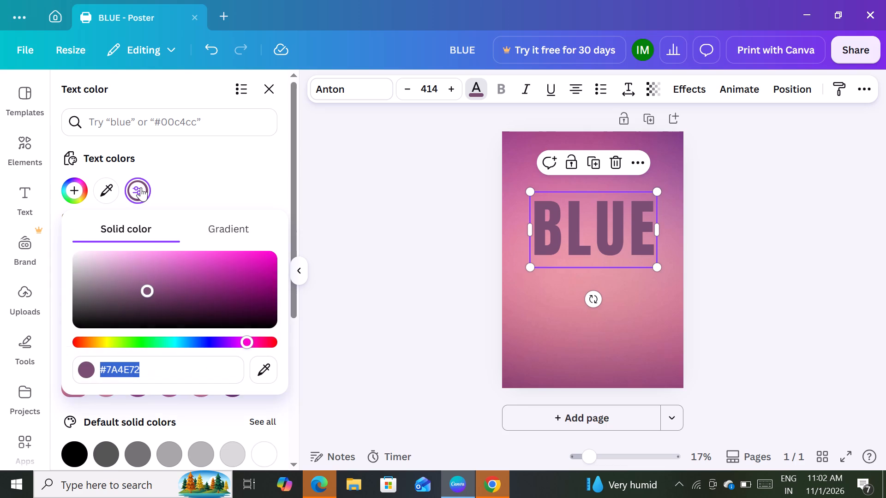
left_click(223, 222)
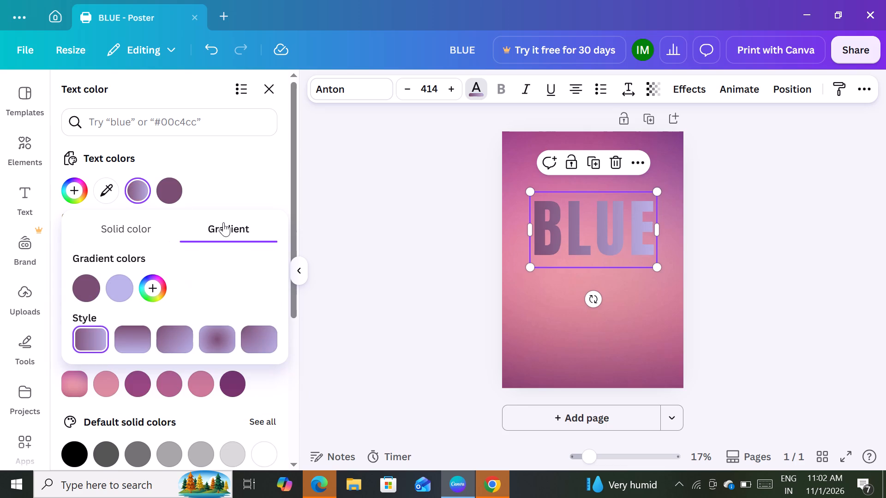
left_click(176, 327)
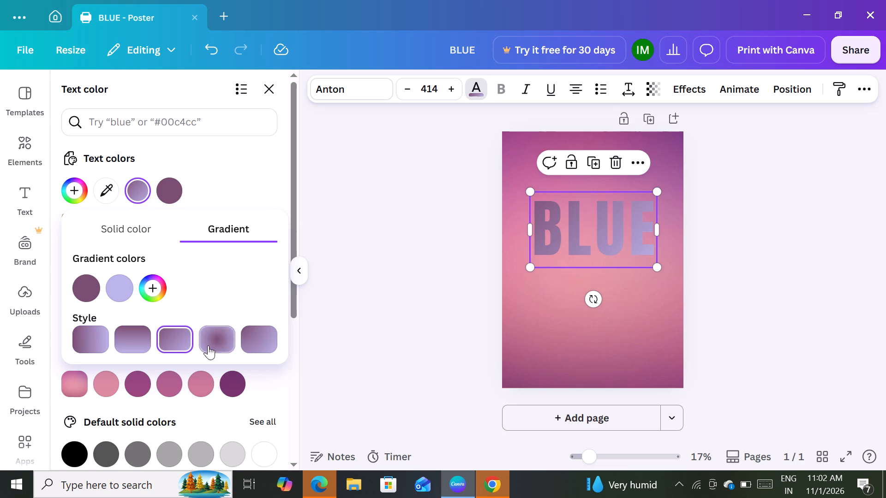
left_click(214, 345)
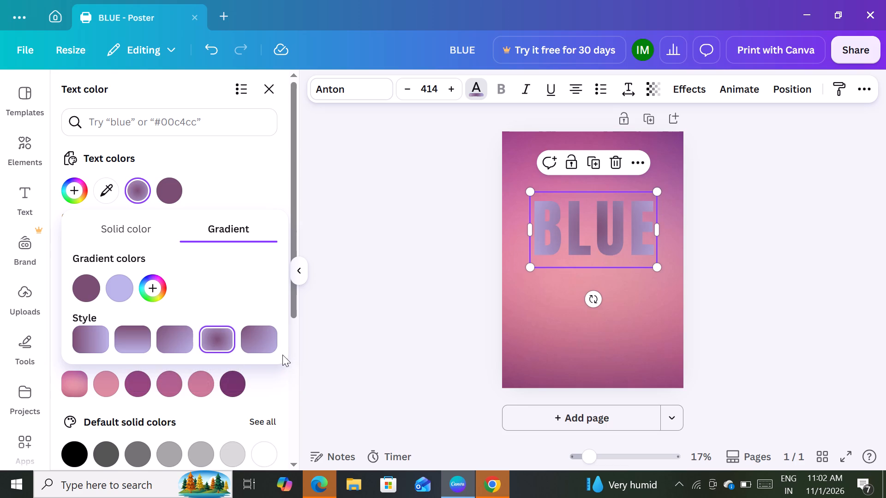
left_click(264, 340)
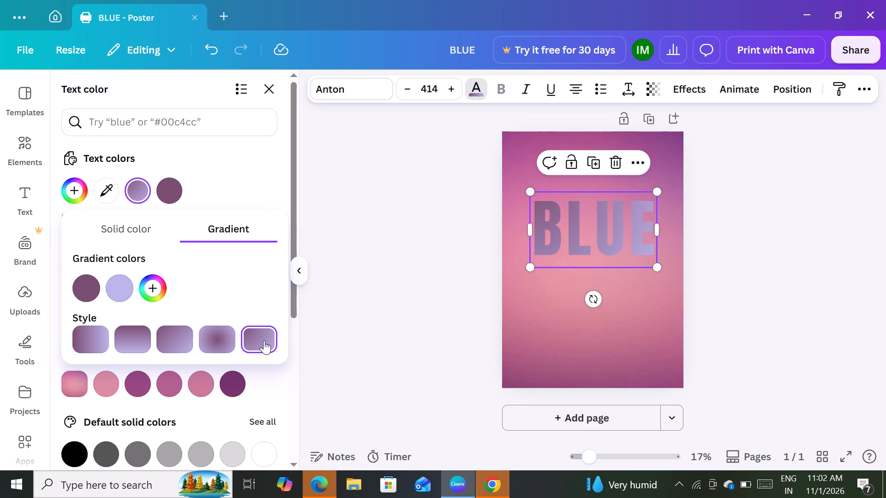
left_click(87, 340)
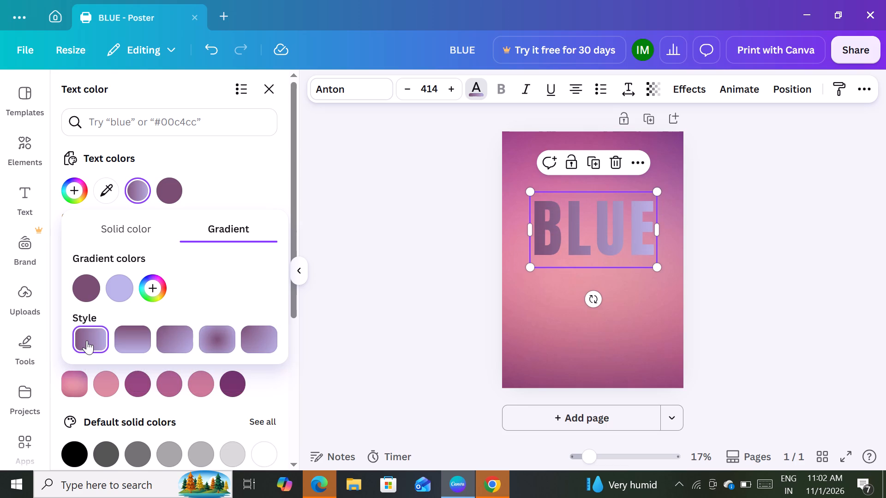
left_click(216, 337)
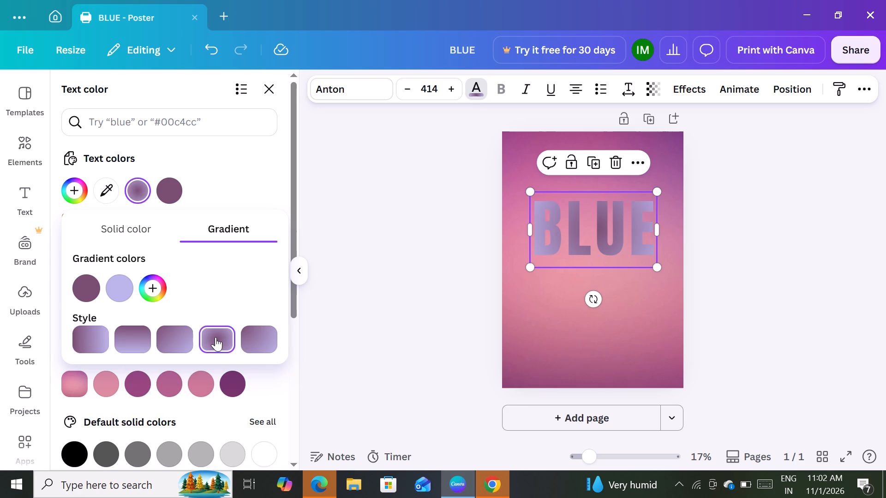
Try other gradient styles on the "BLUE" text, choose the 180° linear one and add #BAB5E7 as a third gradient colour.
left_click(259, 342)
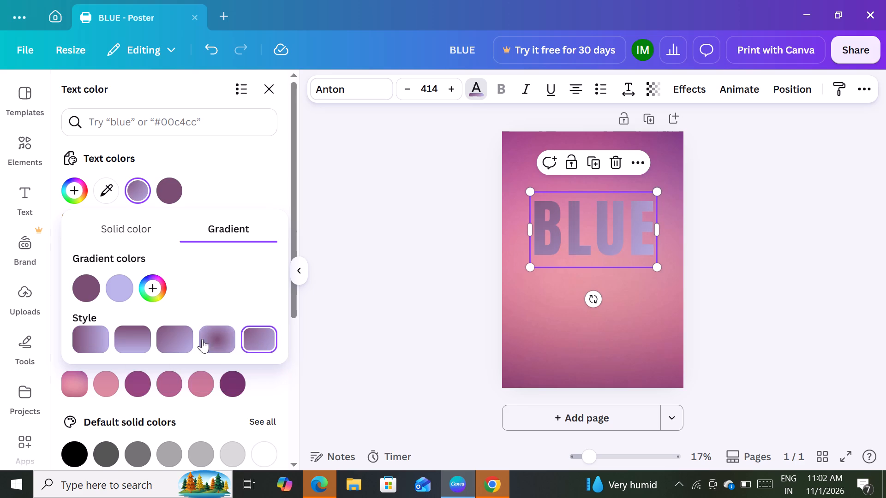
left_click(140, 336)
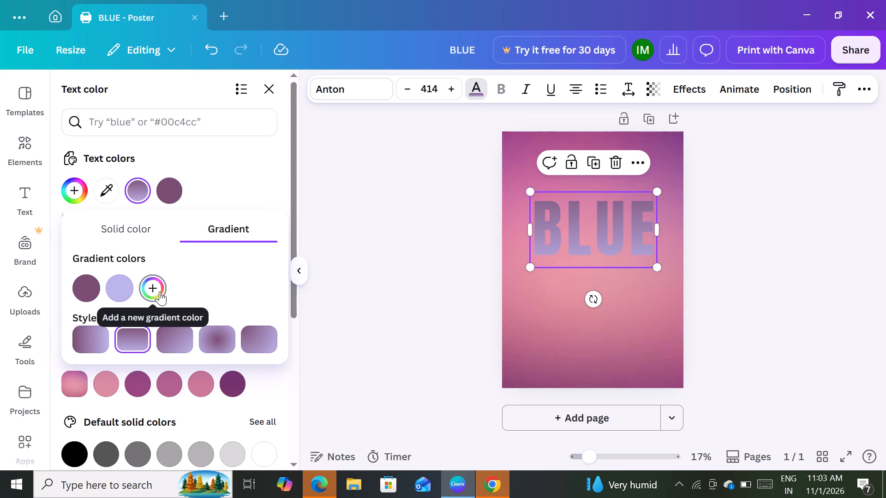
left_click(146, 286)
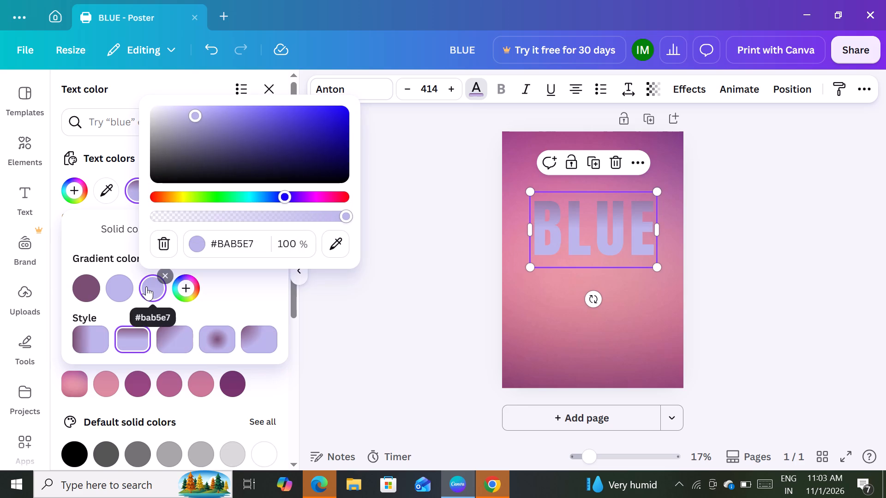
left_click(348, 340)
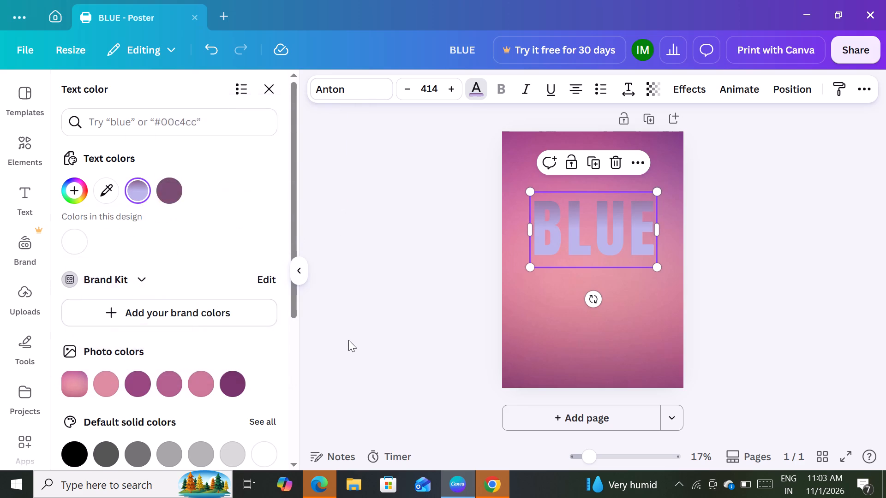
Recolour the "BLUE" text with the background's magenta photo colour #99487F and switch that fill from solid to gradient.
left_click(471, 90)
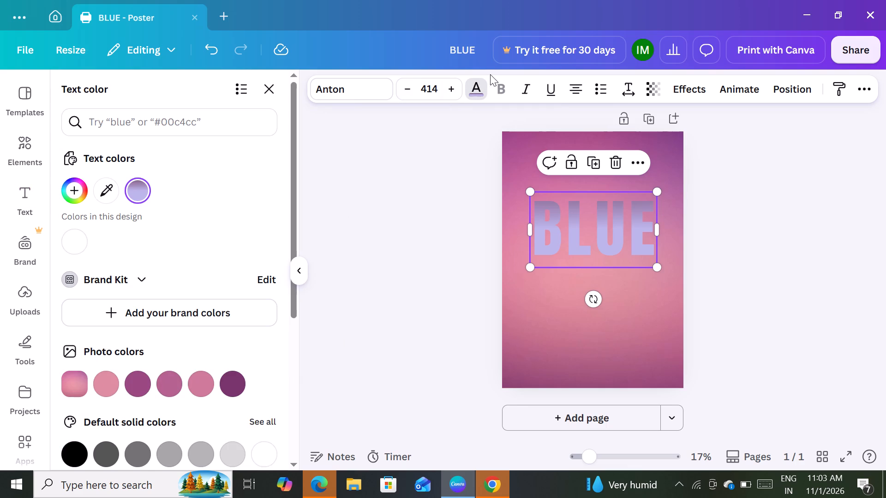
left_click(479, 89)
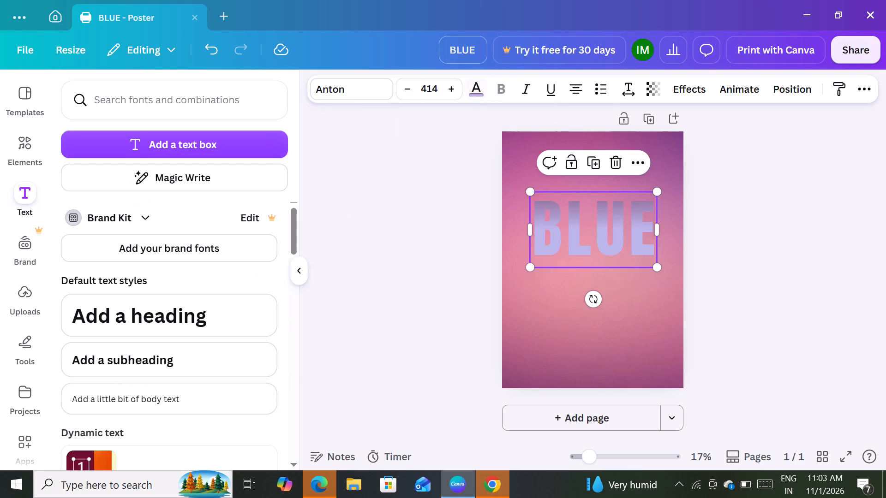
left_click(478, 89)
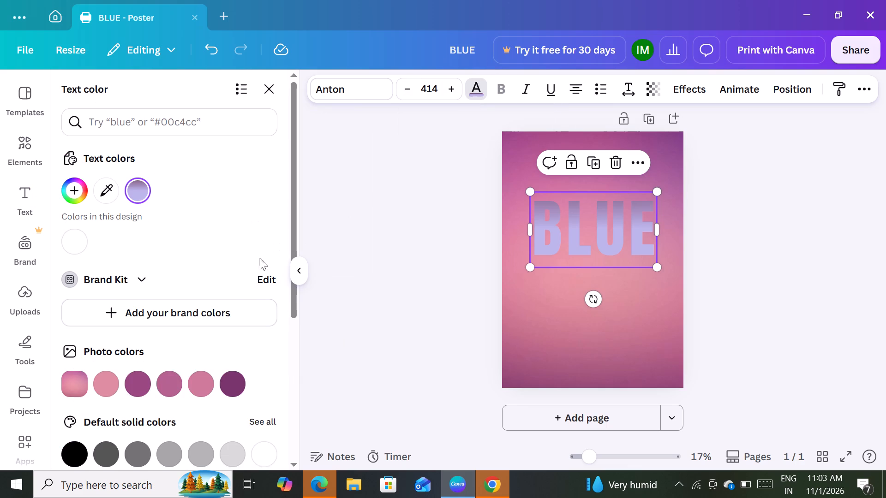
left_click(141, 383)
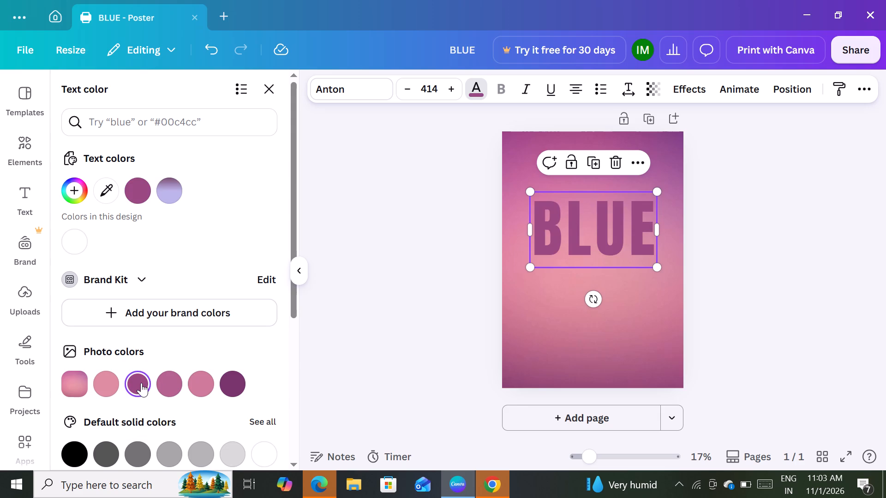
left_click(138, 187)
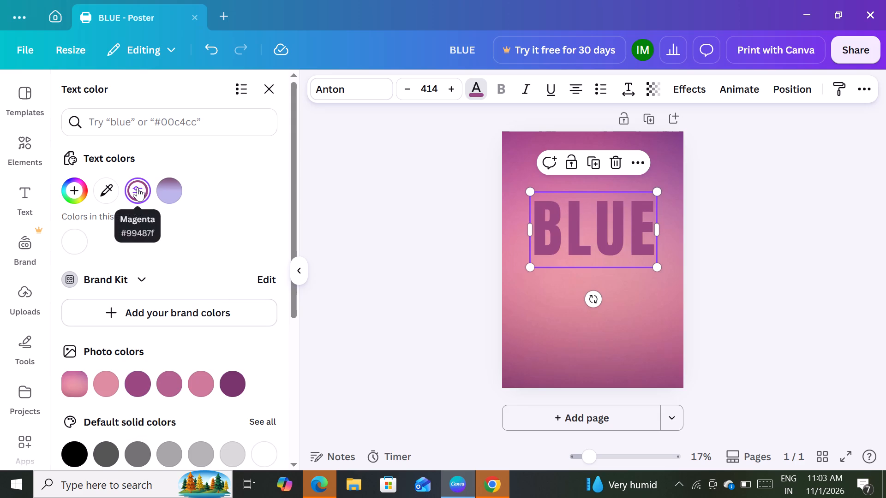
double_click(133, 191)
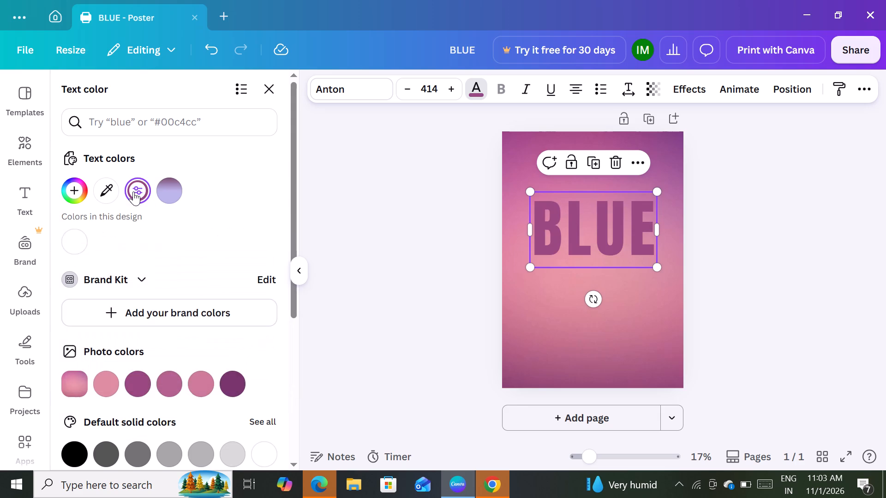
left_click(134, 187)
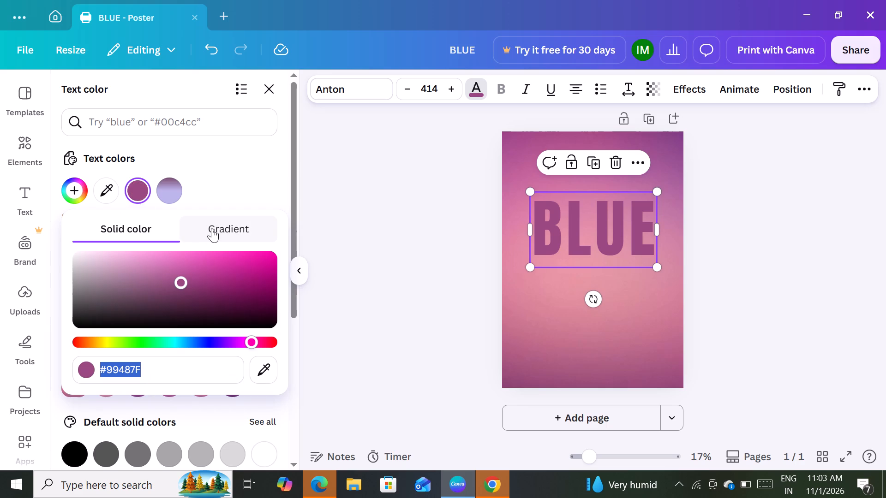
left_click(214, 228)
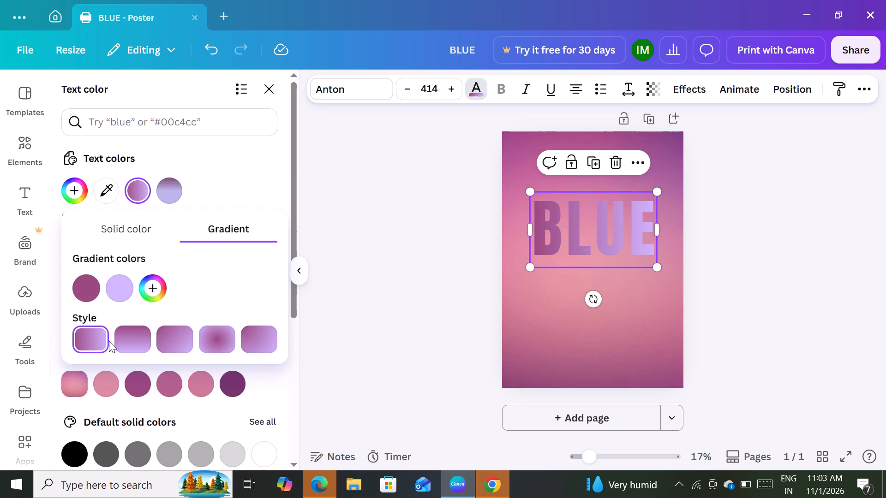
Adjust the second gradient colour of the "BLUE" text to a magenta pink, #C5539F.
left_click(84, 284)
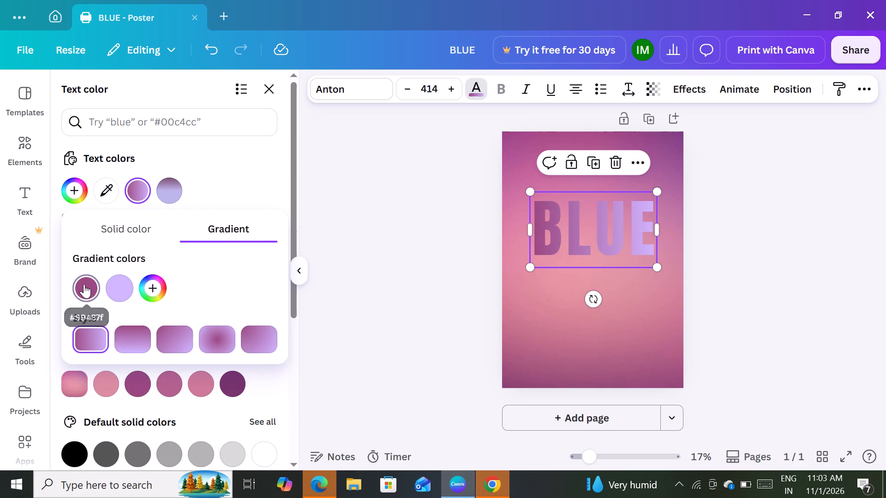
left_click(120, 284)
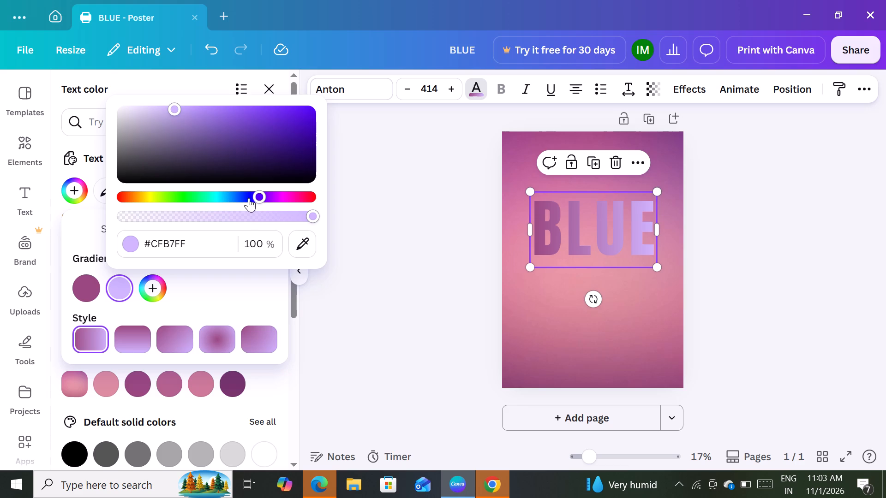
left_click_drag(263, 196, 287, 198)
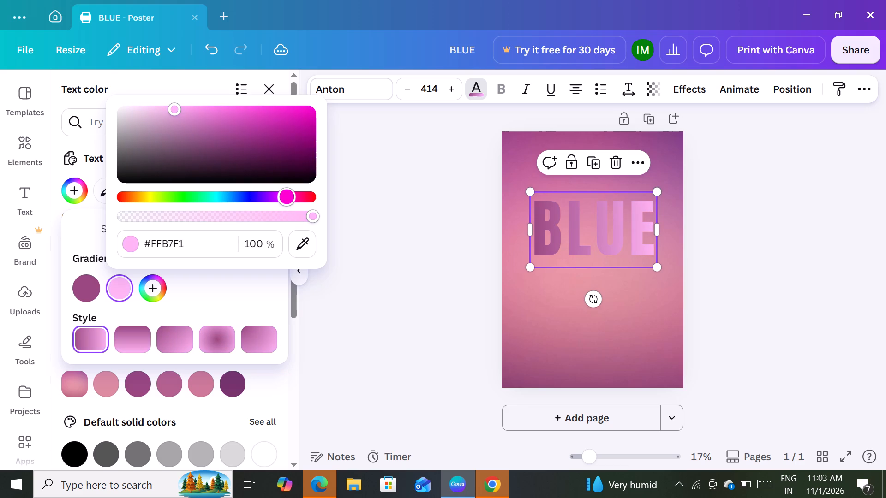
left_click_drag(287, 198, 278, 200)
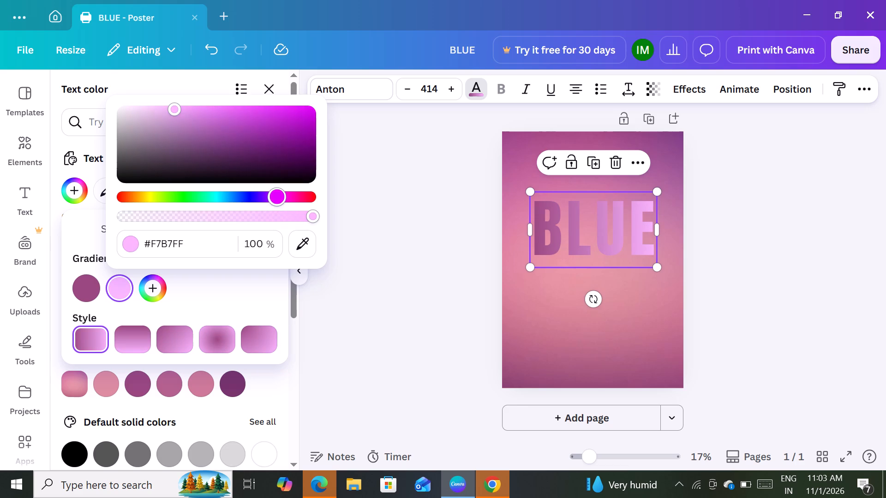
left_click_drag(278, 200, 293, 200)
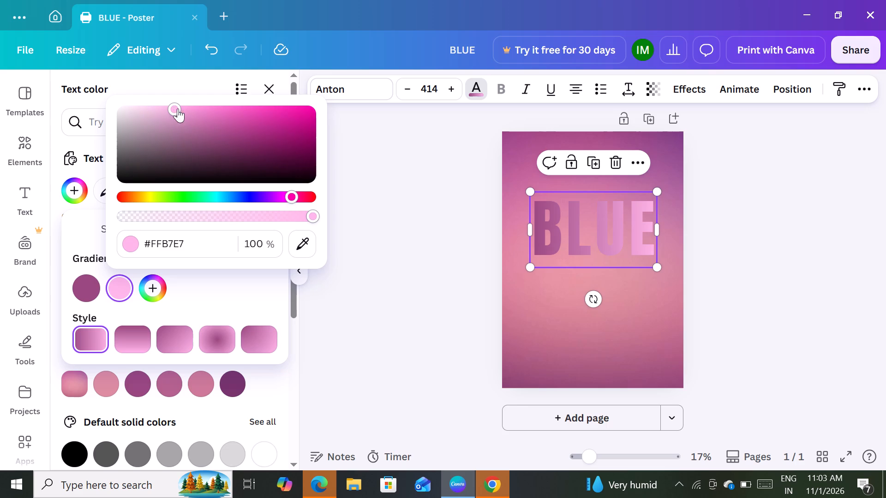
left_click_drag(170, 103, 182, 103)
left_click_drag(182, 103, 175, 107)
left_click_drag(175, 107, 227, 111)
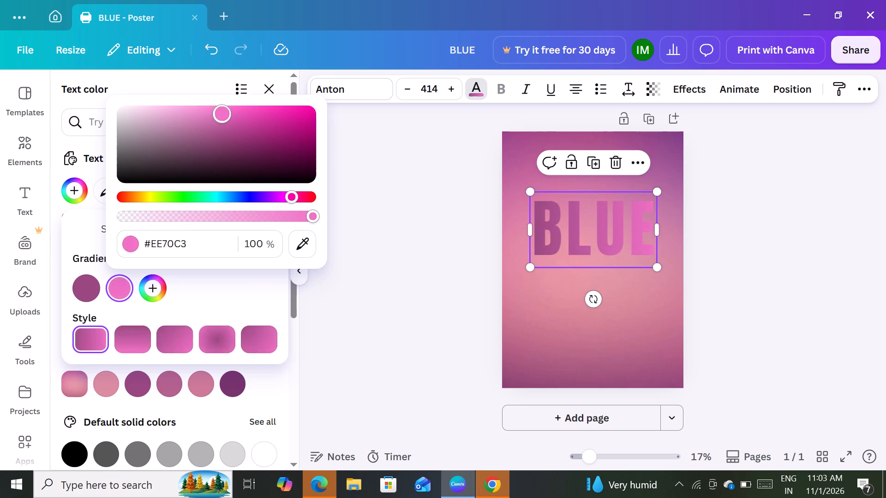
left_click_drag(227, 111, 246, 111)
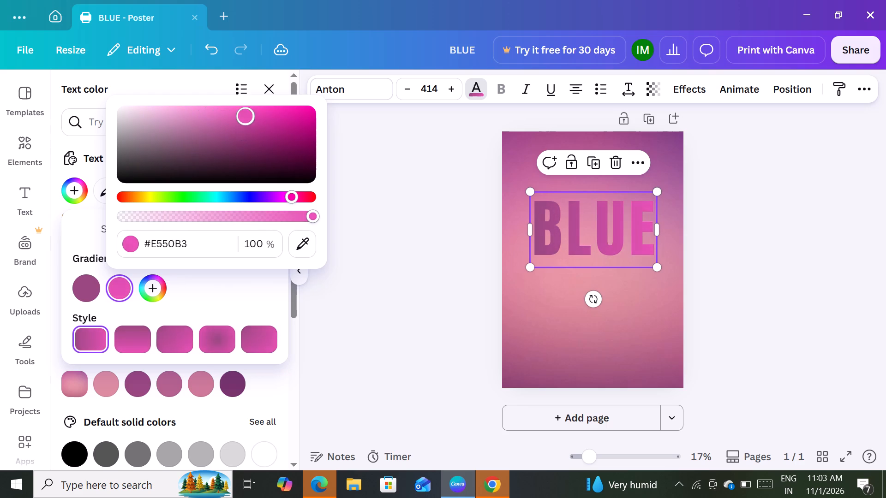
left_click_drag(246, 111, 246, 124)
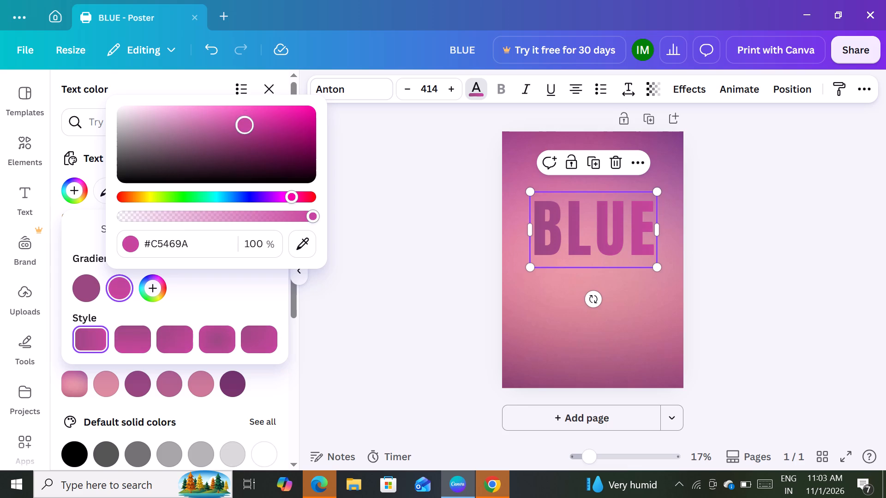
left_click_drag(246, 124, 244, 123)
left_click_drag(242, 116, 235, 121)
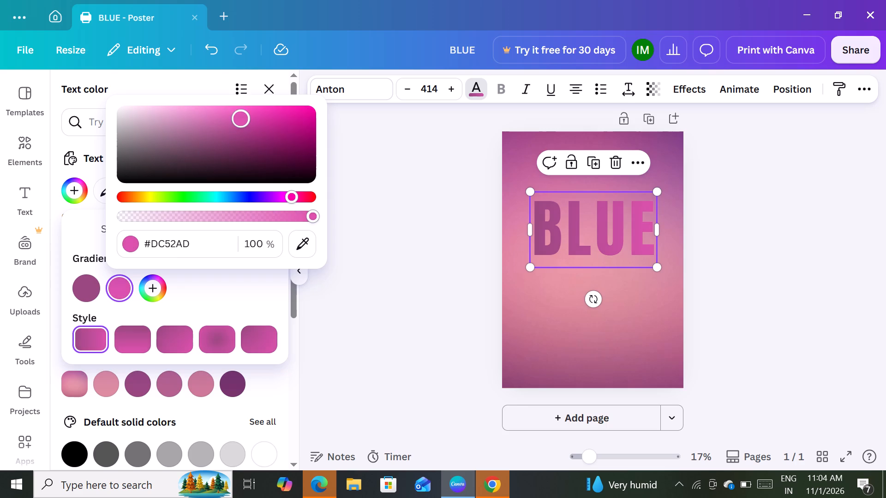
left_click_drag(235, 121, 225, 124)
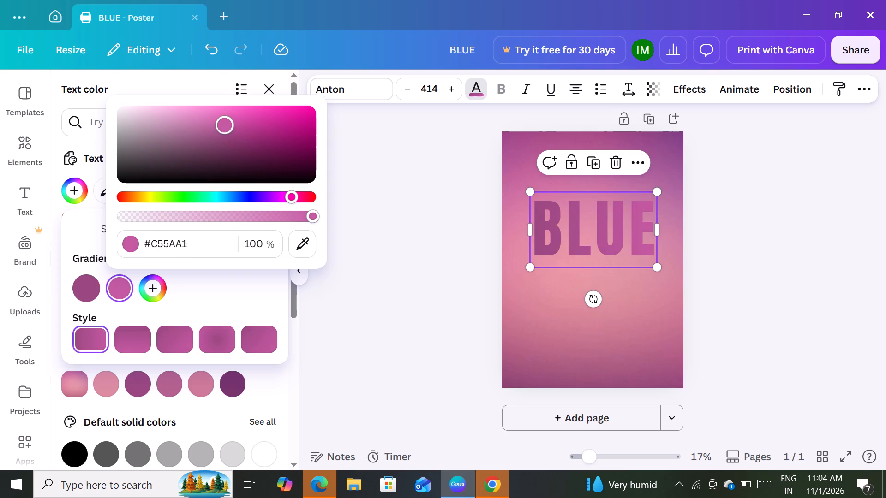
left_click_drag(225, 124, 241, 129)
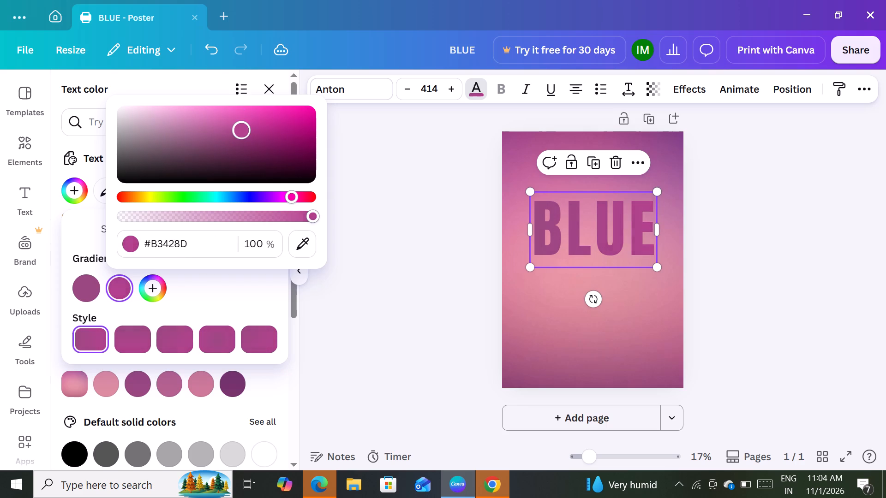
left_click_drag(241, 129, 232, 123)
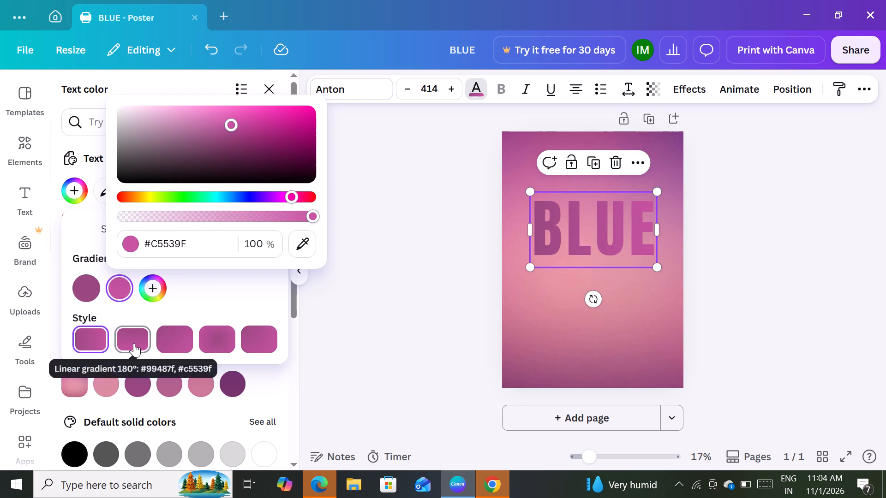
Apply the 180° linear gradient style to the "BLUE" text.
left_click(134, 343)
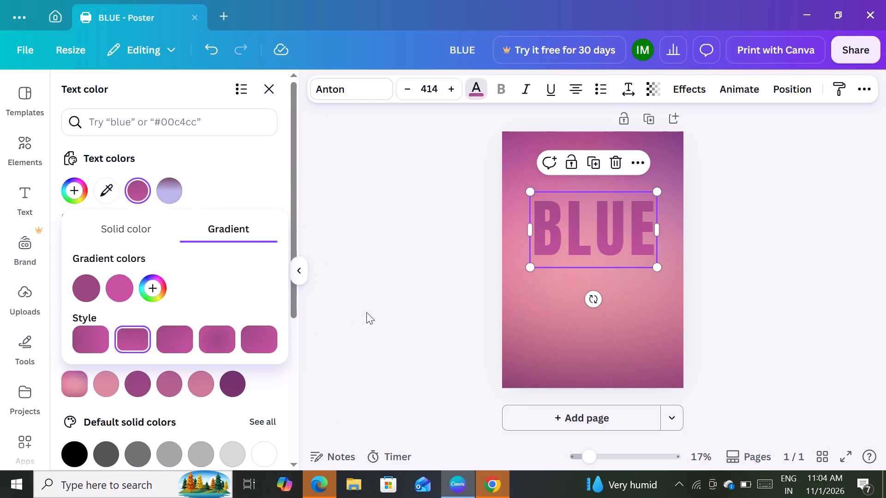
left_click(372, 271)
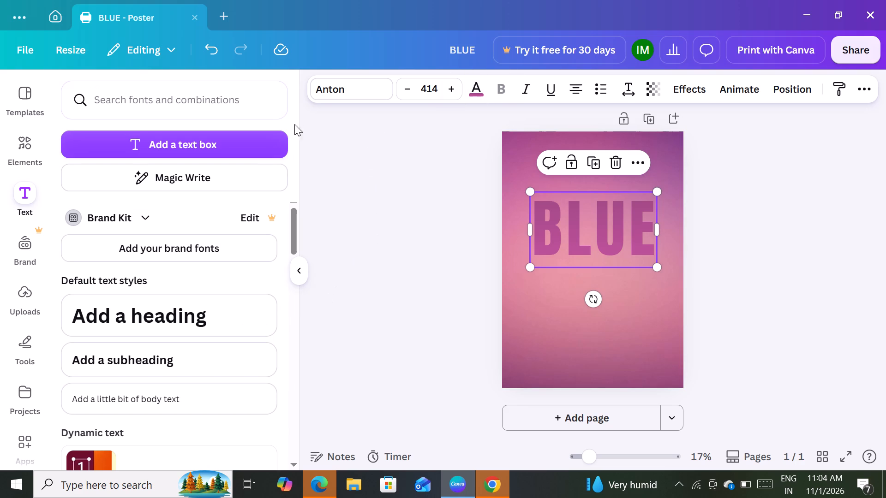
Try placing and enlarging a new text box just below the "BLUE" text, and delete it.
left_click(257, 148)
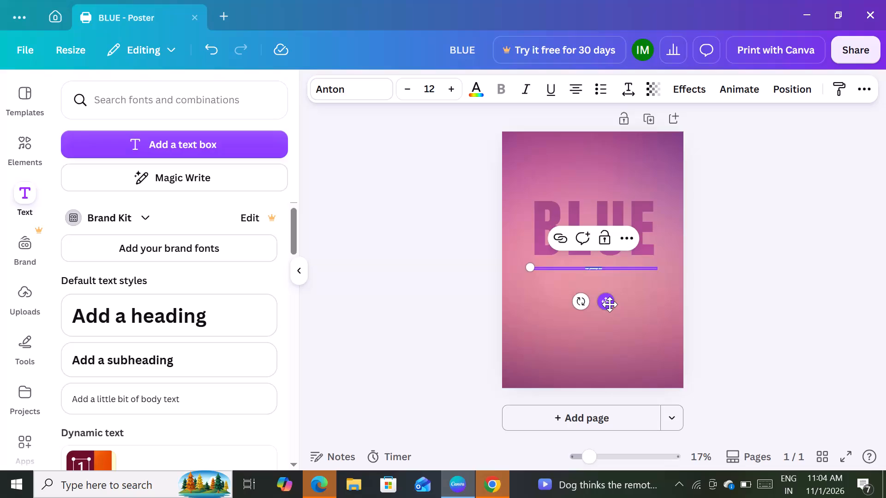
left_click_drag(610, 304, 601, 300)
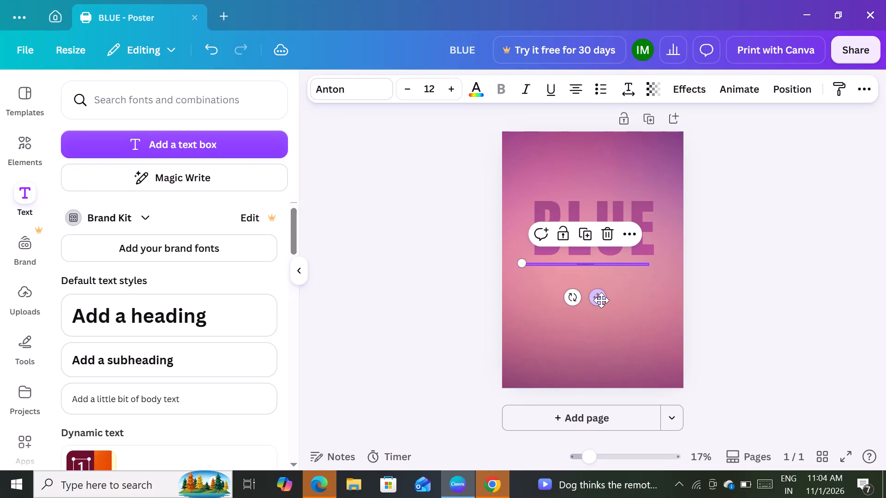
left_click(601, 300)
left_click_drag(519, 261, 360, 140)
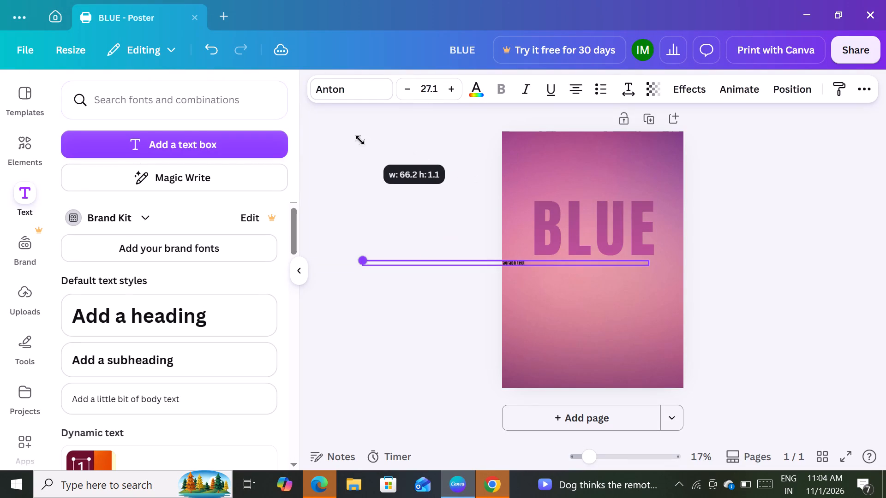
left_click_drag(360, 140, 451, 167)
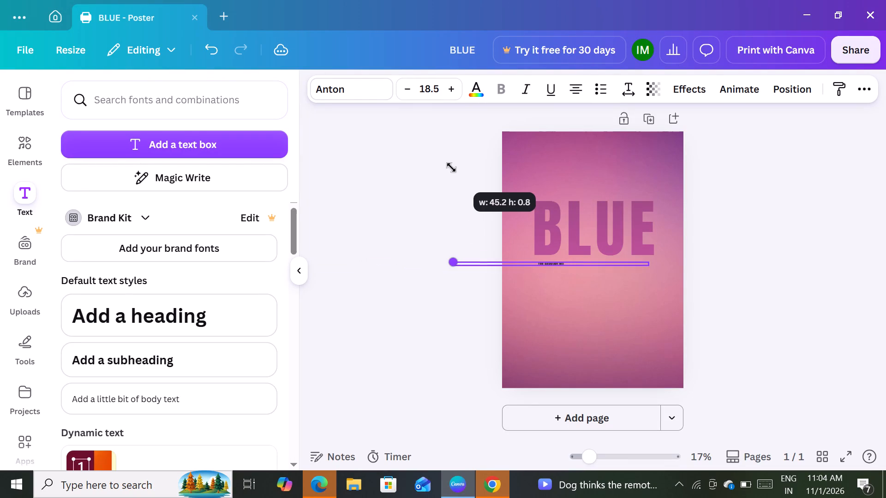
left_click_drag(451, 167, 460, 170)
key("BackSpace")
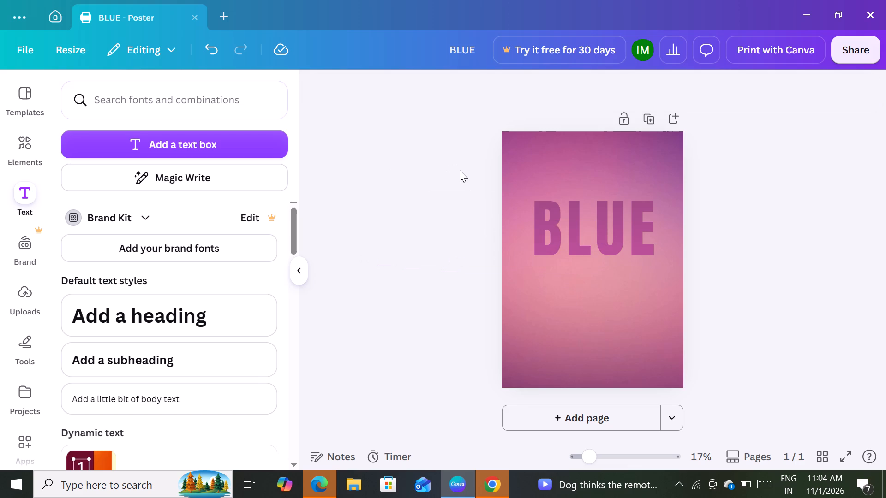
Add a new Anton text box reading "BERRY" and enlarge it to font size 273.
left_click(245, 149)
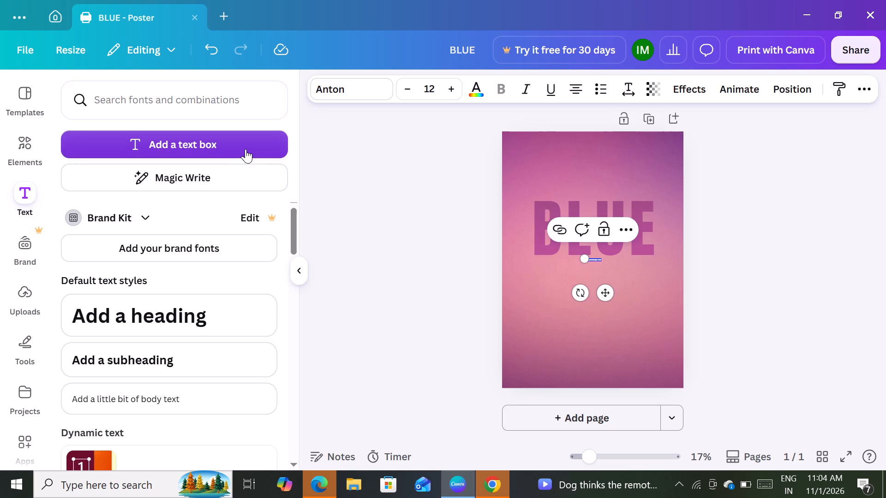
key("BackSpace")
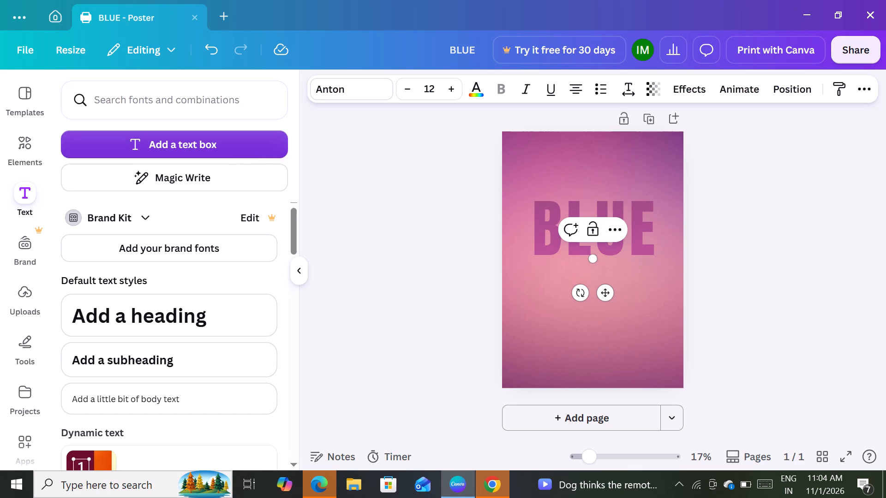
type("BERRY")
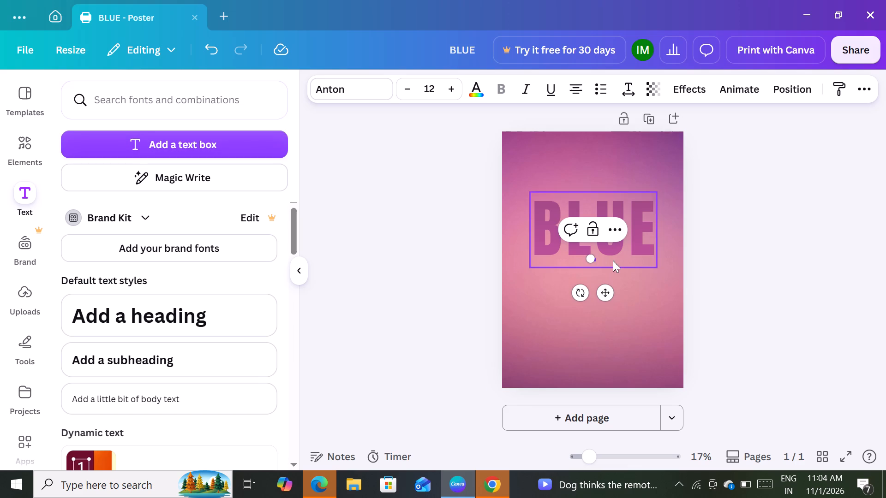
left_click_drag(591, 260, 546, 254)
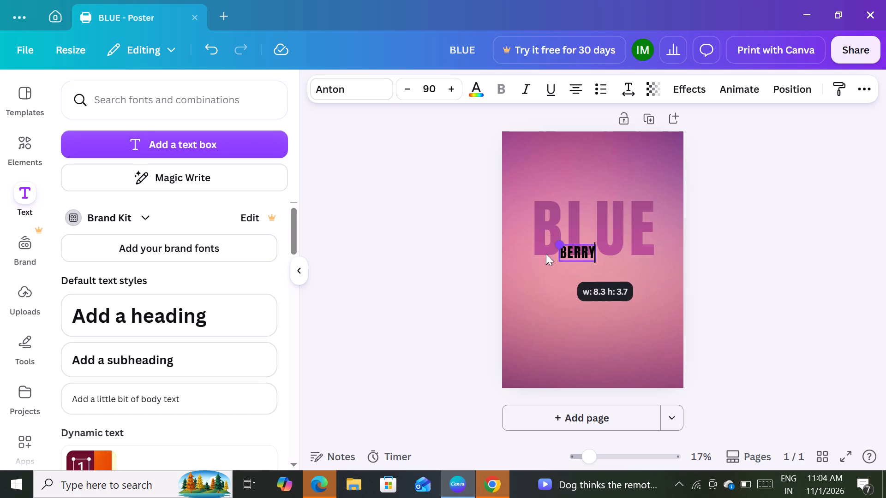
left_click_drag(546, 254, 476, 237)
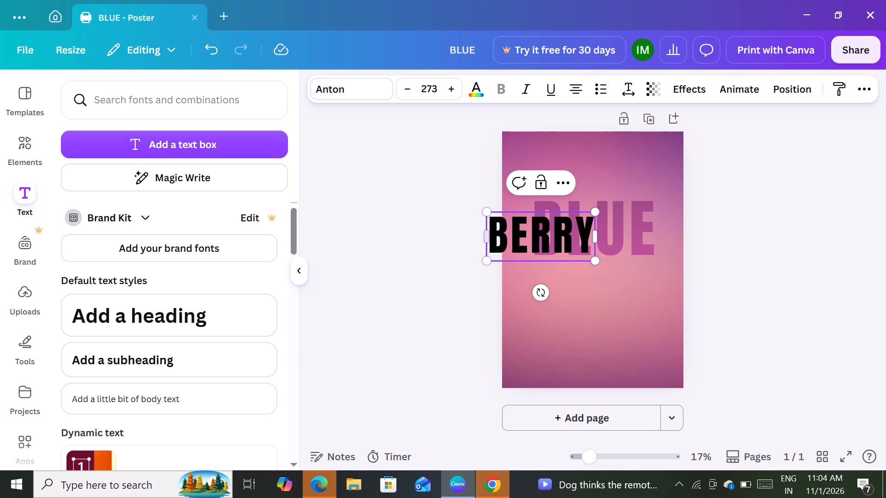
left_click_drag(573, 218, 764, 257)
left_click(764, 257)
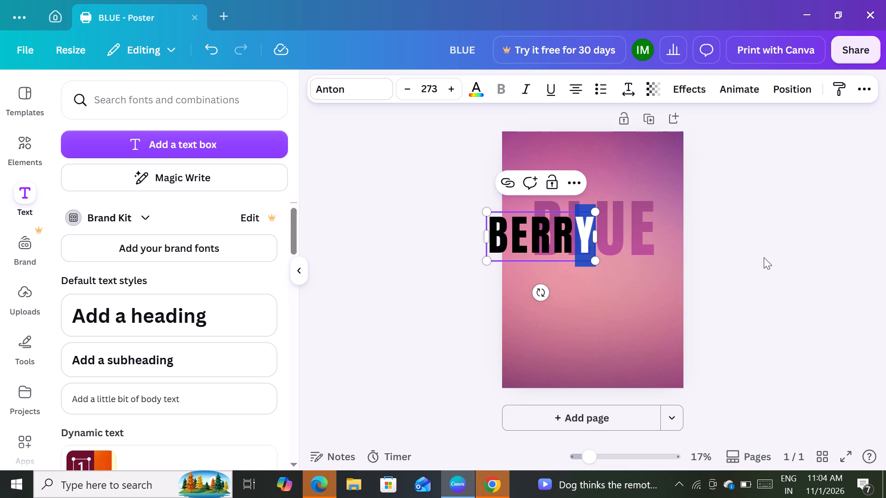
Move the "BERRY" text directly below "BLUE", align their left edges, and resize it to font size 318.
left_click_drag(528, 249, 592, 317)
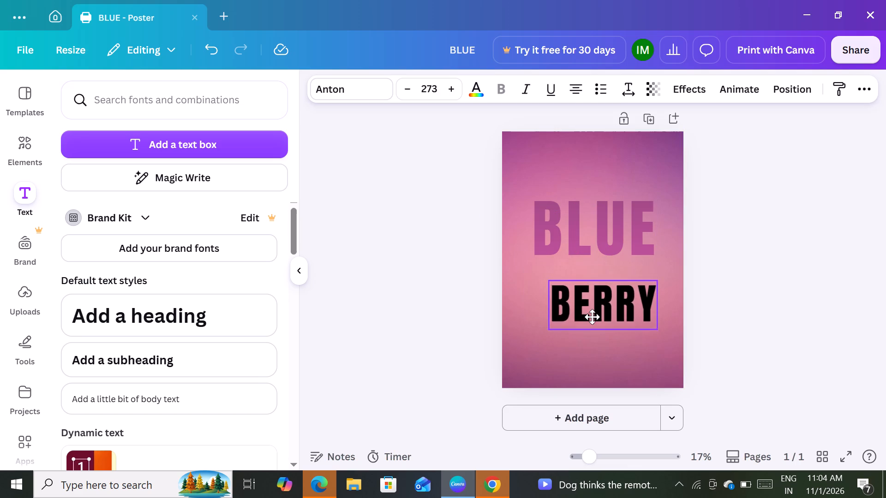
left_click_drag(592, 317, 573, 300)
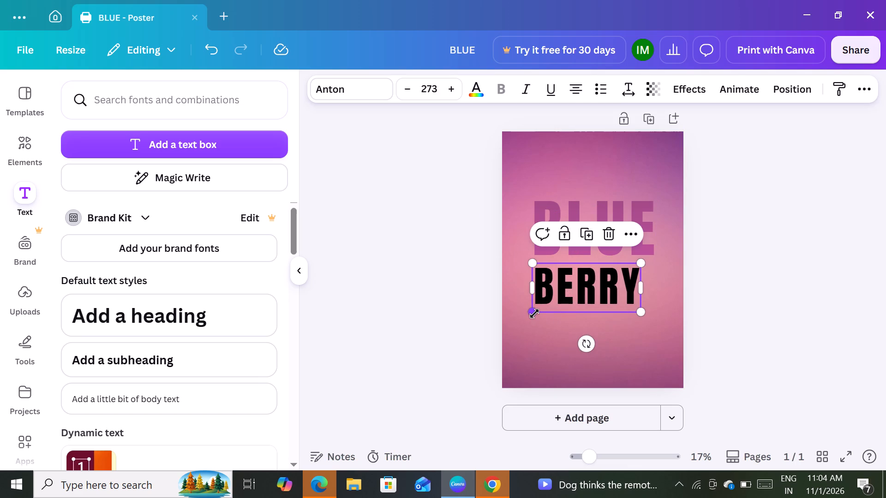
left_click_drag(532, 314, 545, 476)
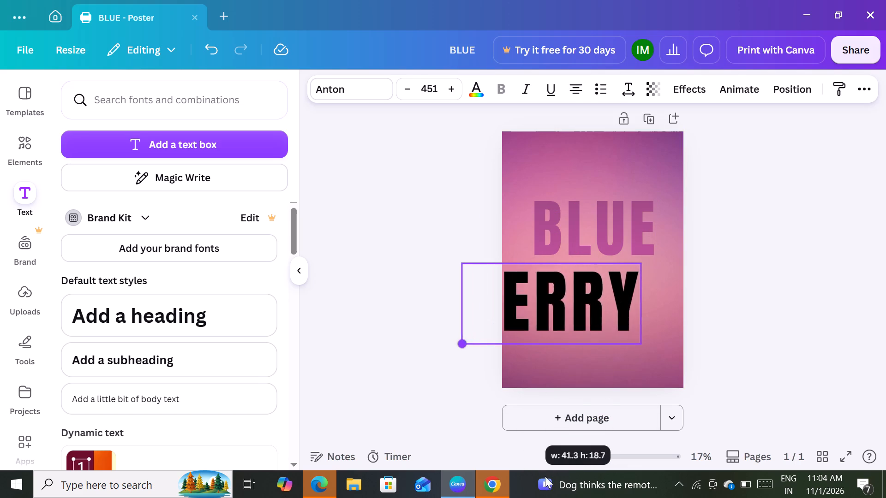
left_click_drag(545, 476, 568, 461)
left_click_drag(583, 310, 605, 309)
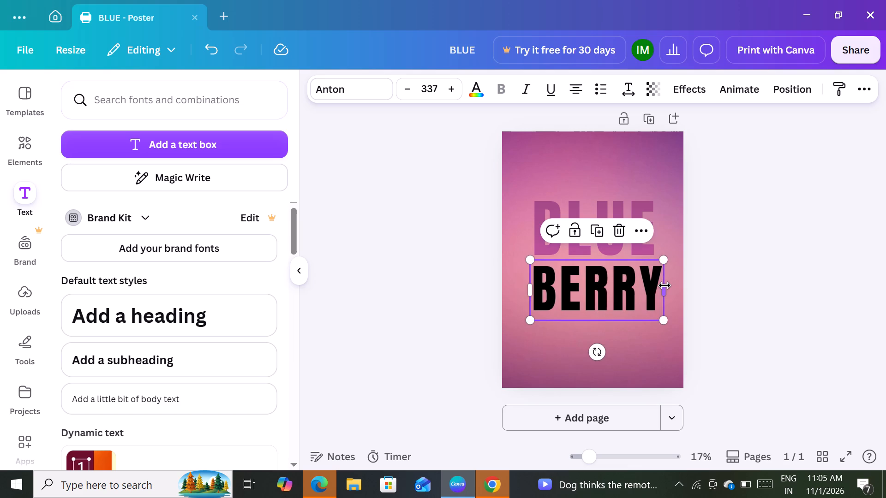
left_click(664, 285)
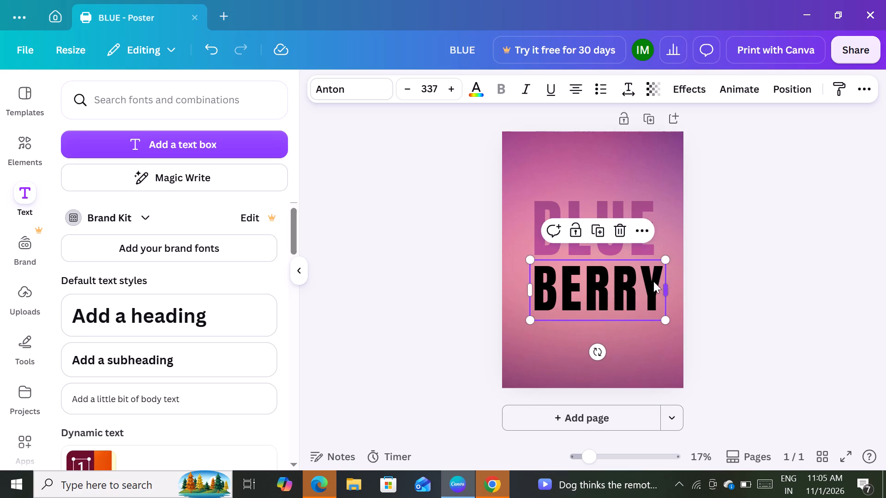
left_click_drag(531, 254, 539, 255)
left_click_drag(605, 280, 600, 280)
left_click(772, 221)
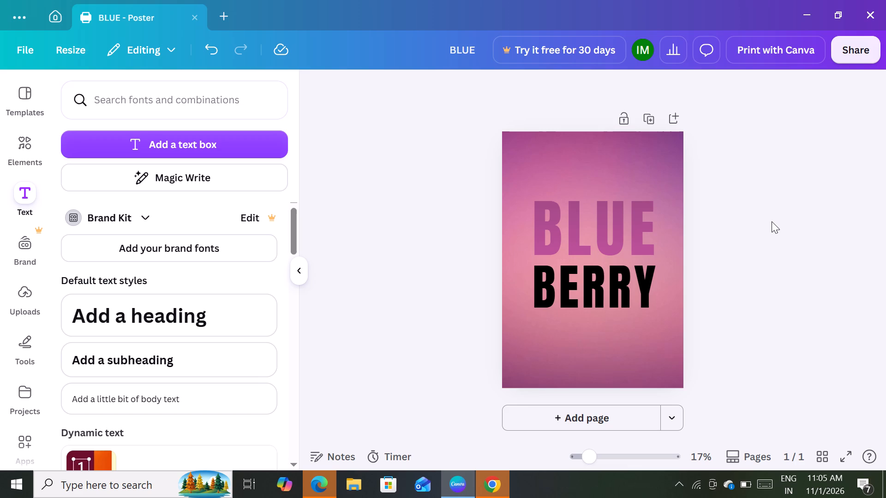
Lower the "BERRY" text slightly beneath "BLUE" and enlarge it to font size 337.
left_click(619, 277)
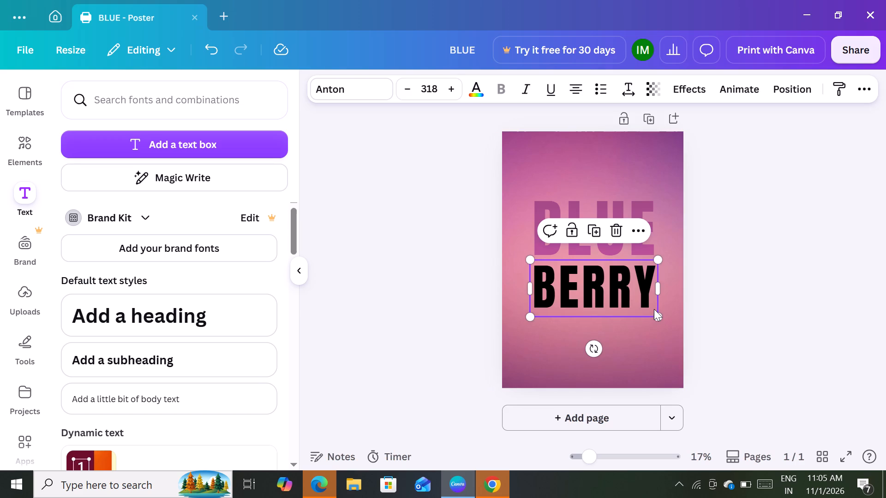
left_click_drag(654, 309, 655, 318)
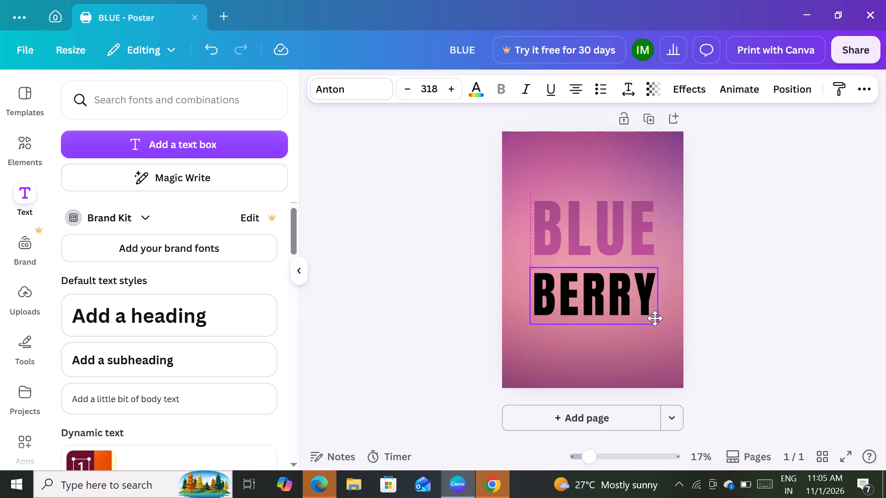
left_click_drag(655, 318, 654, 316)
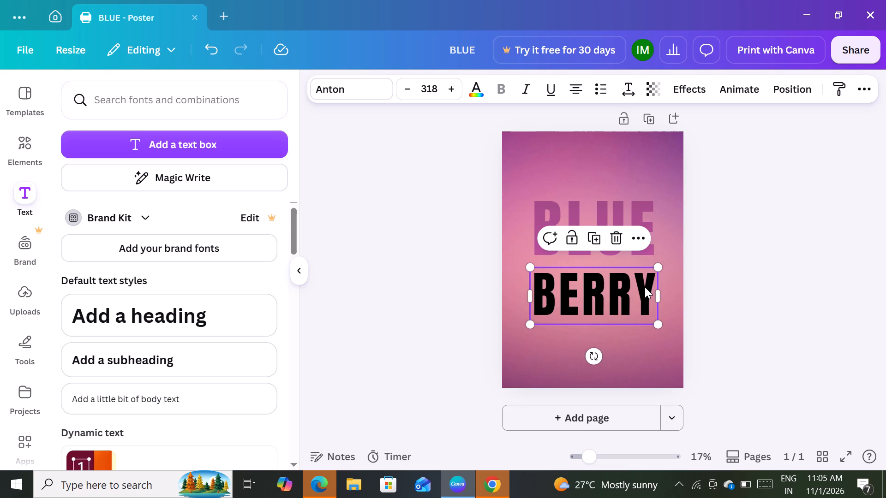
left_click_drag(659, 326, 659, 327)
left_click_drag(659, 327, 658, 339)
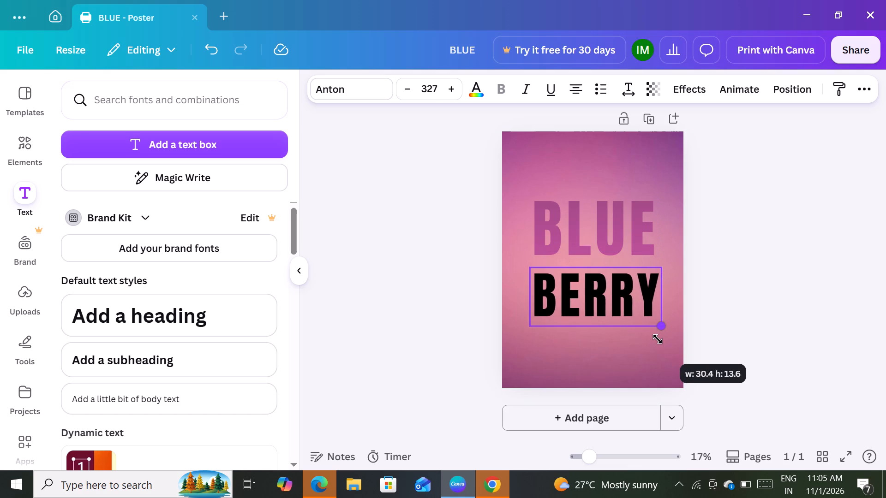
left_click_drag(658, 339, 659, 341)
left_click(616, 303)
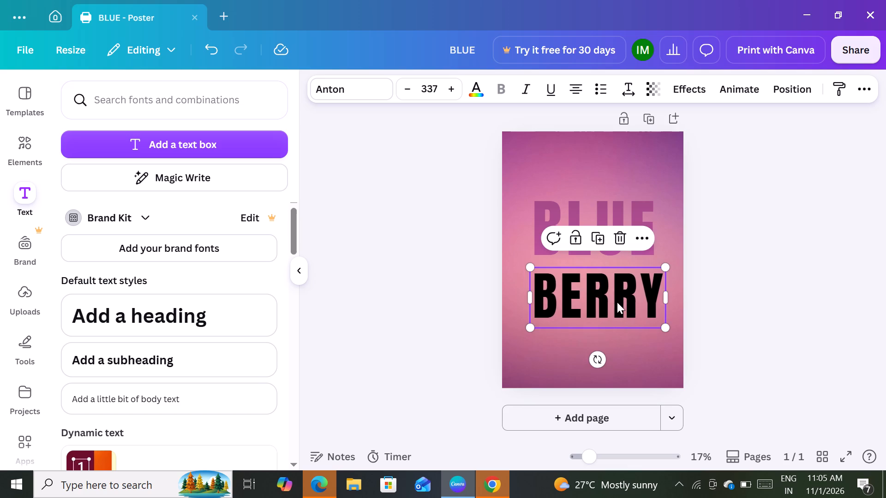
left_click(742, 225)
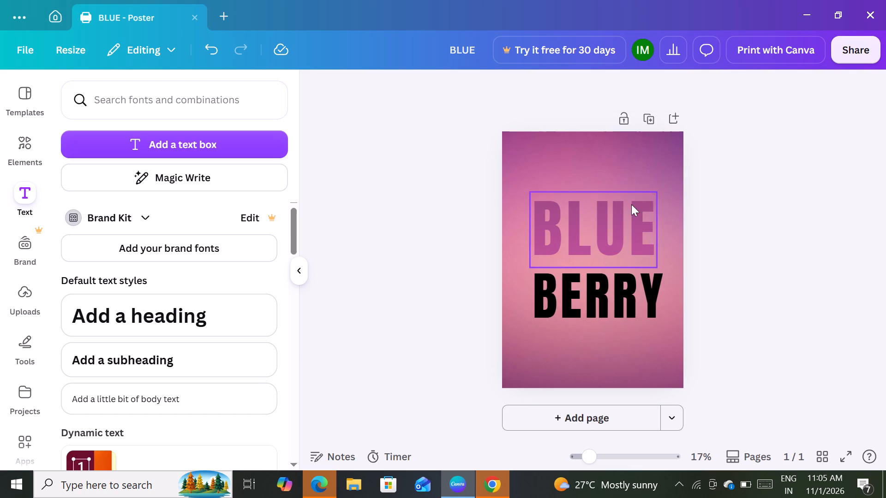
Try enlarging the "BLUE" text to match the width of "BERRY", and reduce it to font size 413.
left_click(656, 234)
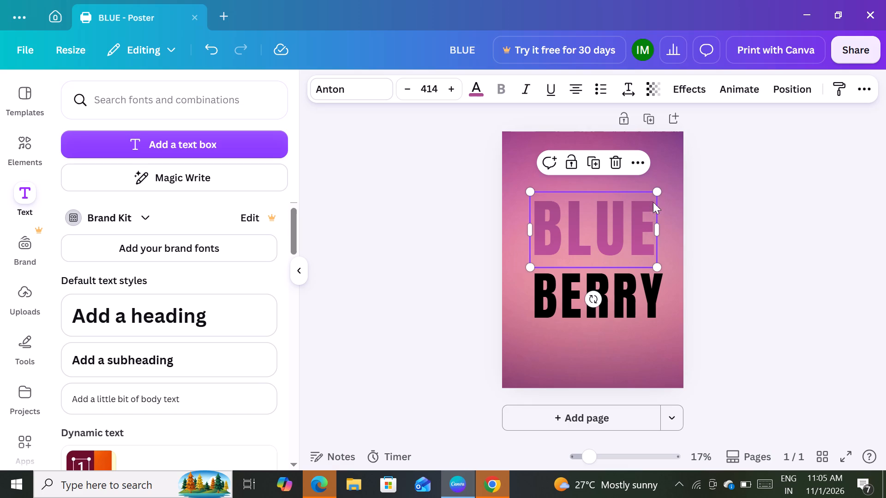
left_click_drag(657, 190, 659, 193)
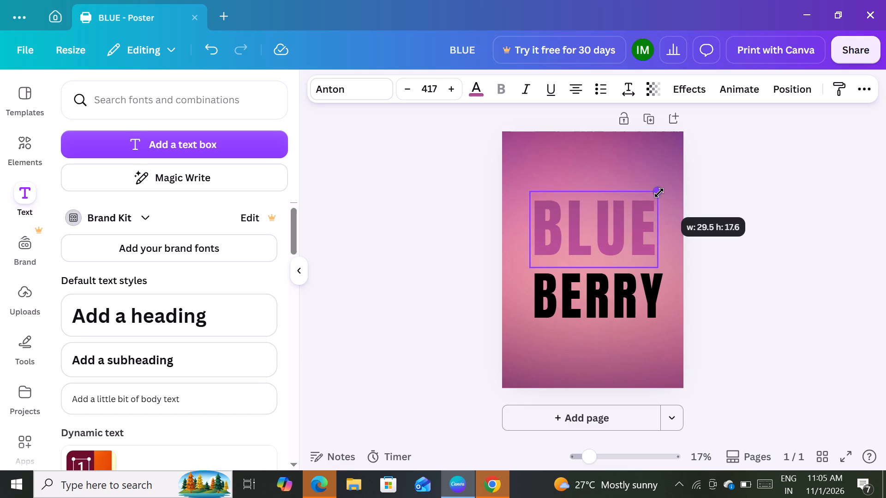
left_click_drag(659, 193, 666, 198)
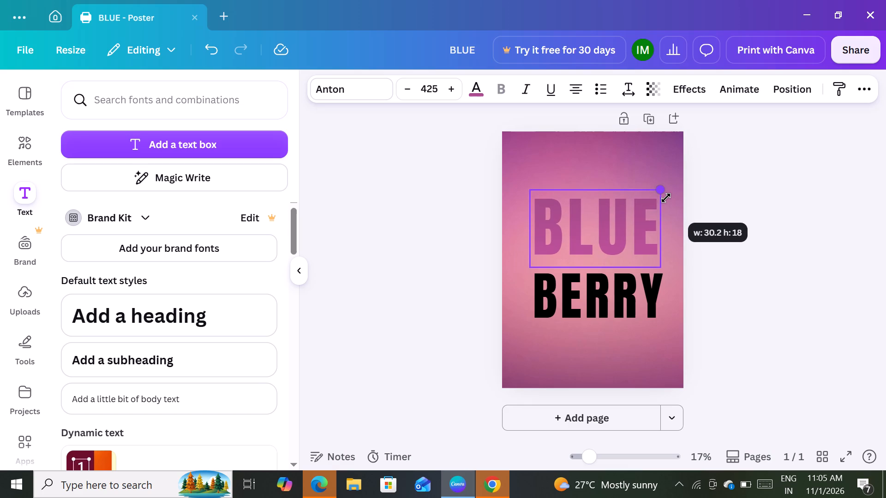
left_click_drag(666, 198, 664, 193)
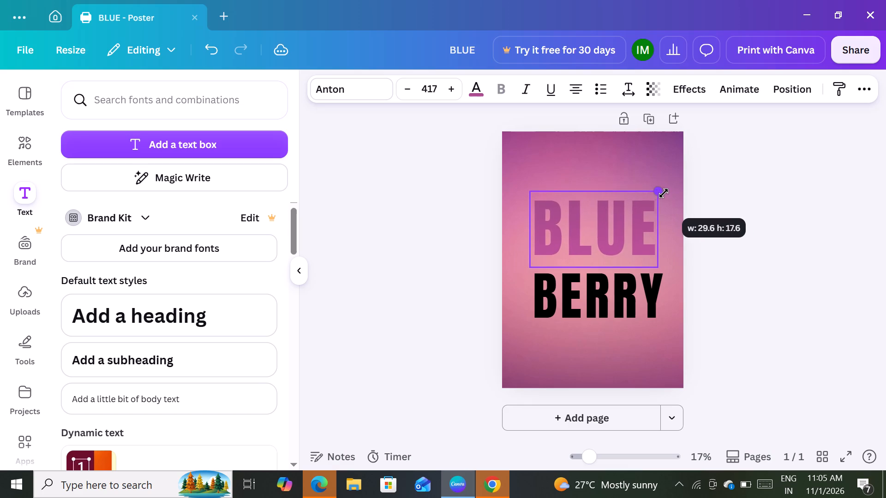
left_click_drag(664, 193, 666, 198)
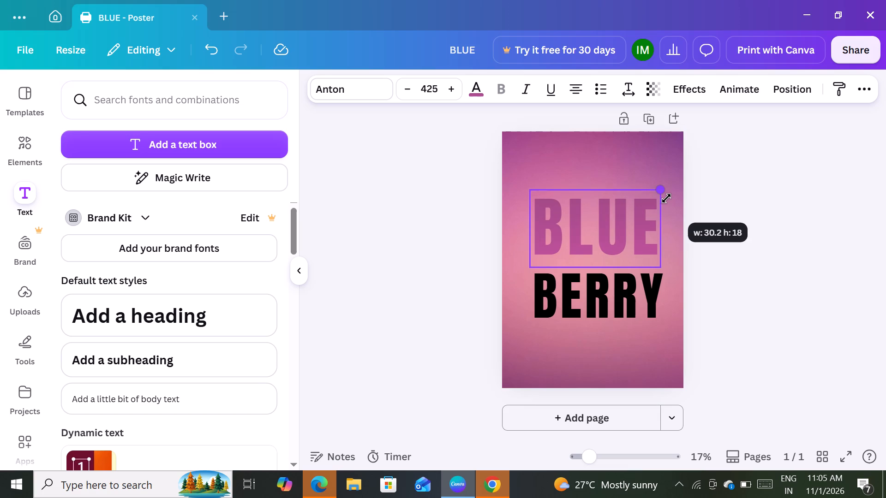
left_click_drag(666, 198, 669, 198)
left_click(776, 260)
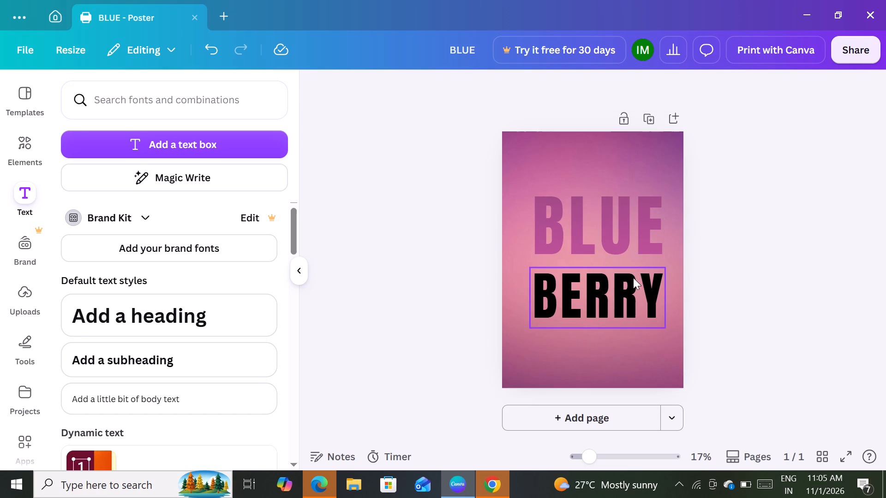
left_click(601, 198)
left_click_drag(664, 181, 657, 190)
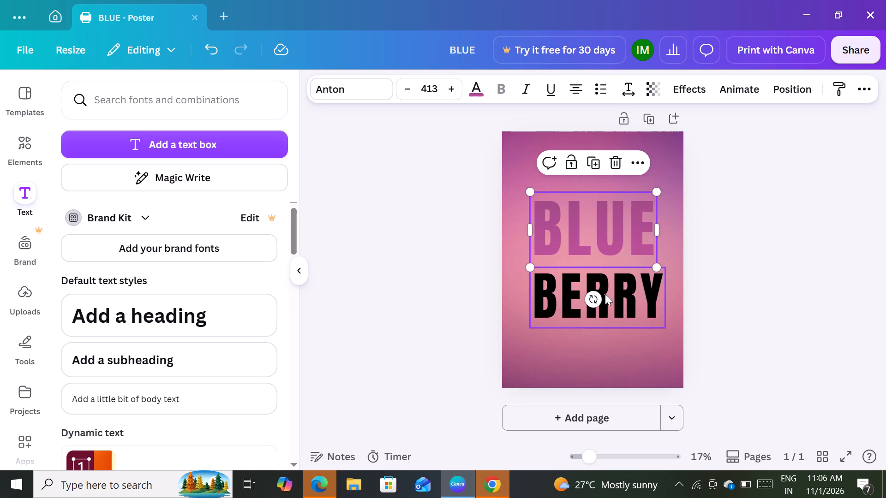
Widen the "BERRY" text box past the page's right edge, keeping the word on one line.
left_click(605, 294)
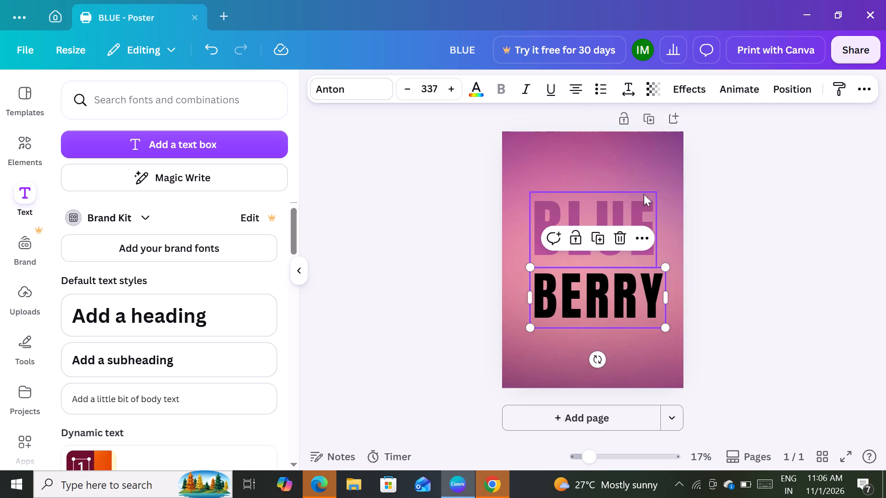
left_click(655, 305)
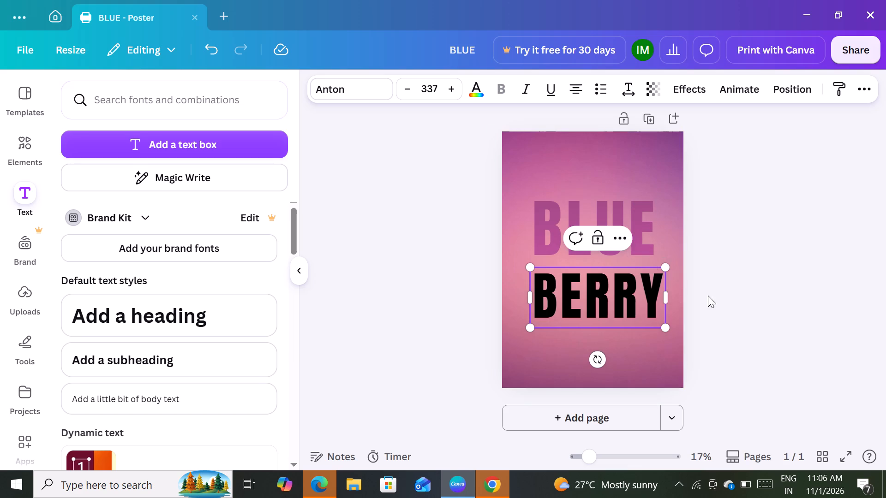
left_click_drag(667, 297, 623, 282)
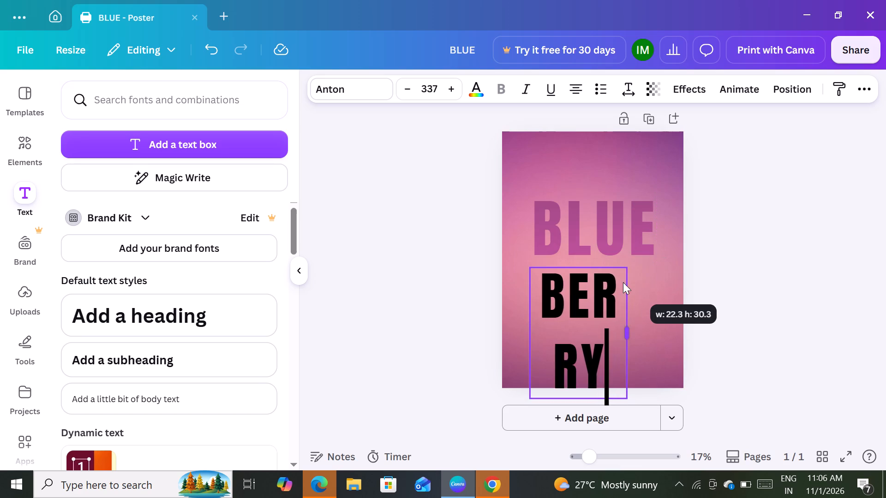
left_click_drag(623, 282, 714, 246)
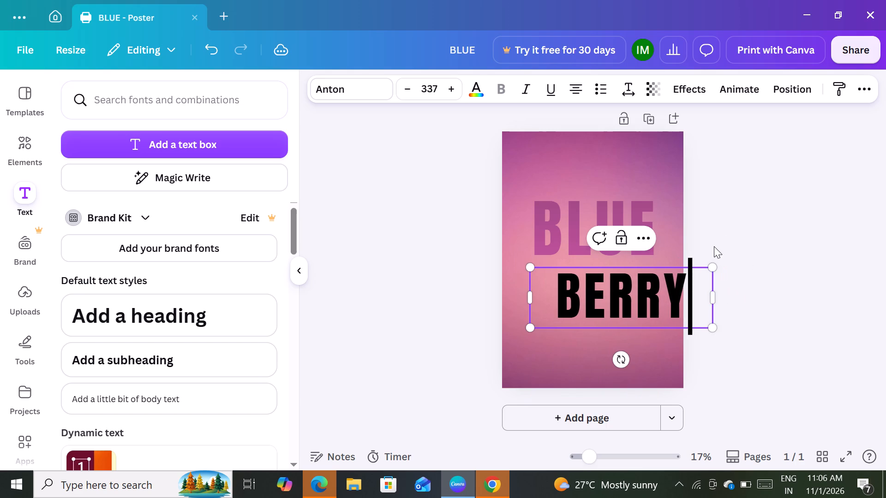
left_click(730, 233)
Move "BERRY" directly beneath "BLUE", reduce it to font size 326, and line up their left edges.
left_click(614, 287)
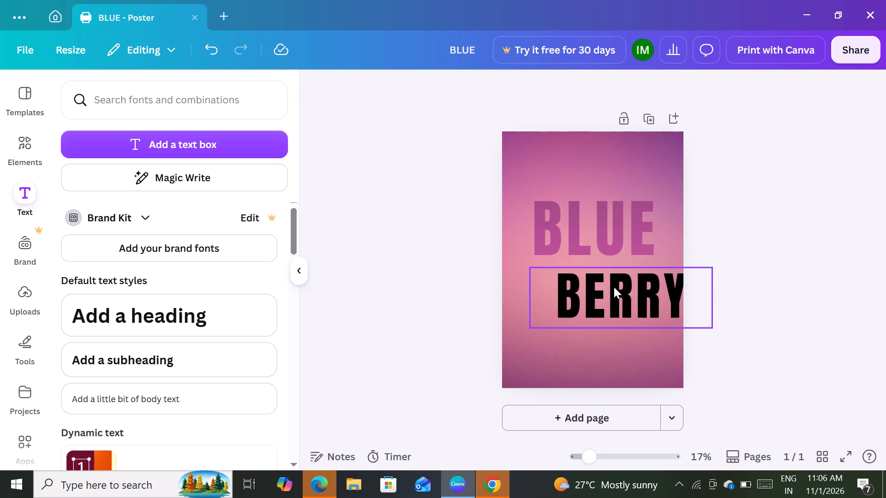
left_click_drag(599, 277, 574, 273)
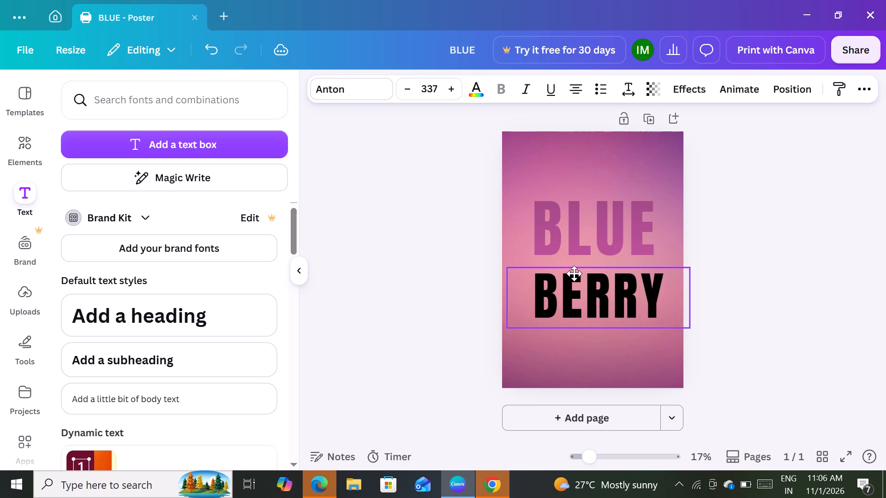
left_click_drag(574, 273, 575, 267)
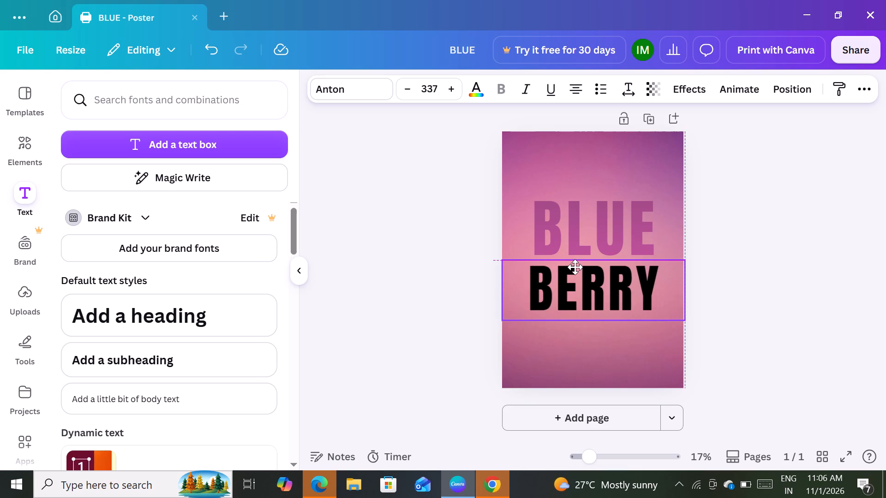
left_click_drag(575, 267, 576, 267)
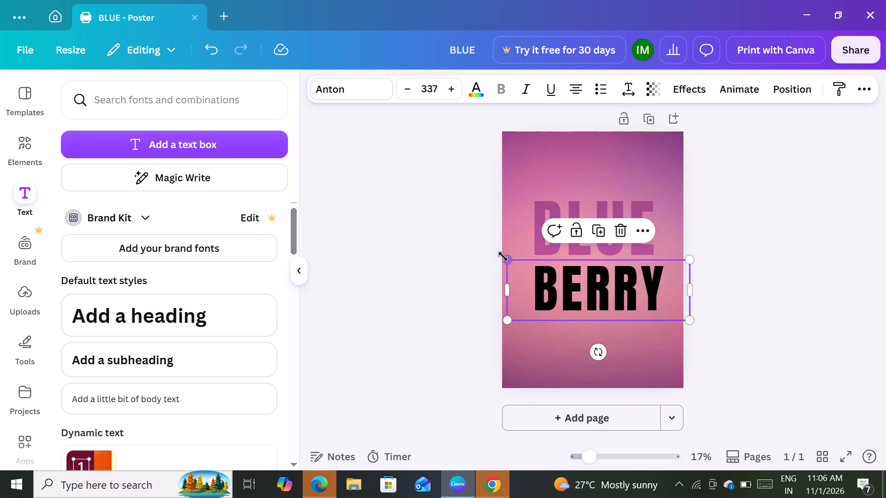
left_click_drag(503, 256, 509, 260)
left_click_drag(582, 302, 578, 302)
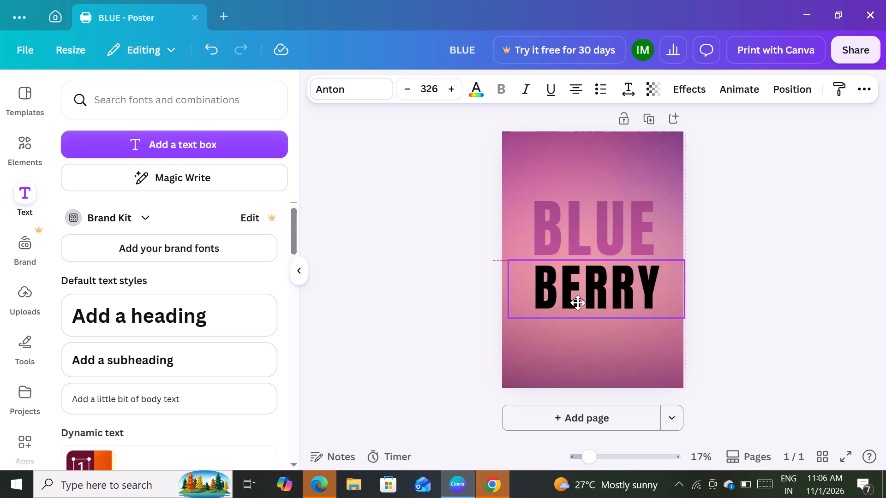
left_click_drag(578, 302, 575, 303)
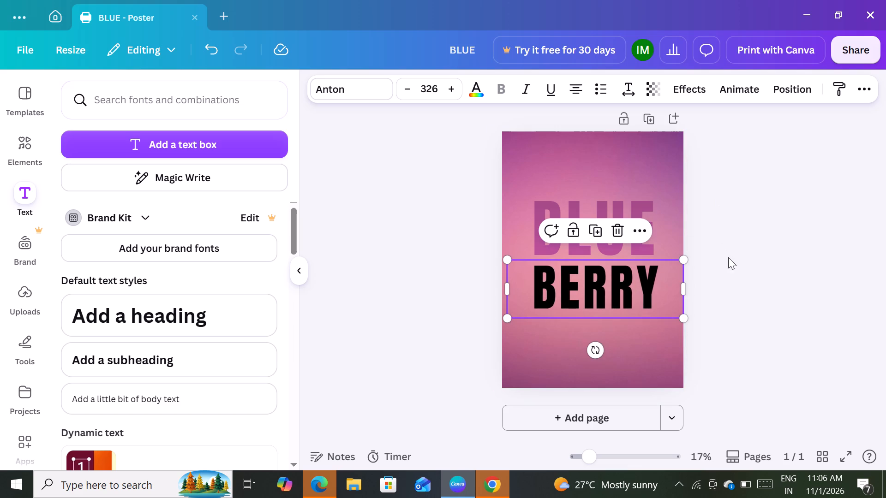
left_click(730, 258)
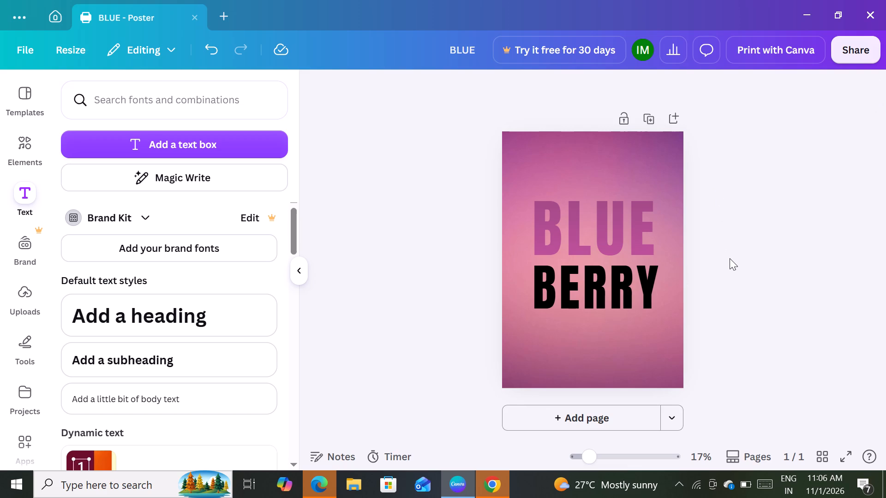
Change the font of both the "BERRY" and "BLUE" texts to Anton SC.
left_click(644, 303)
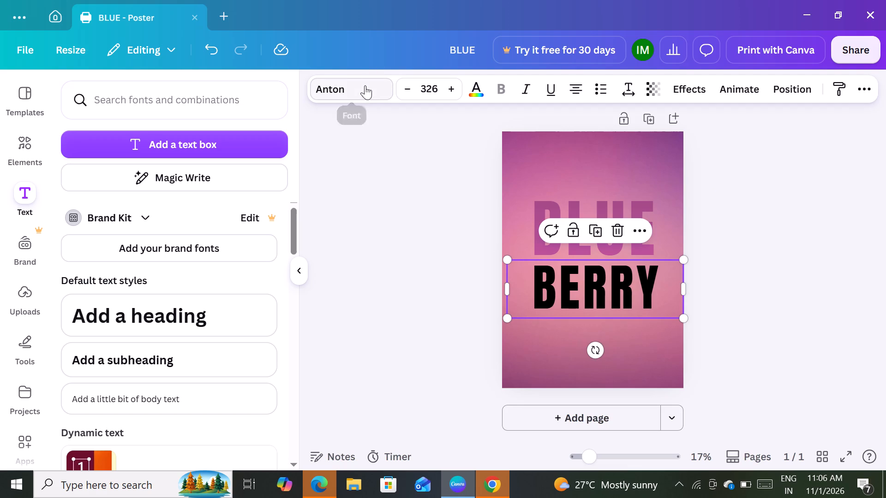
left_click(365, 85)
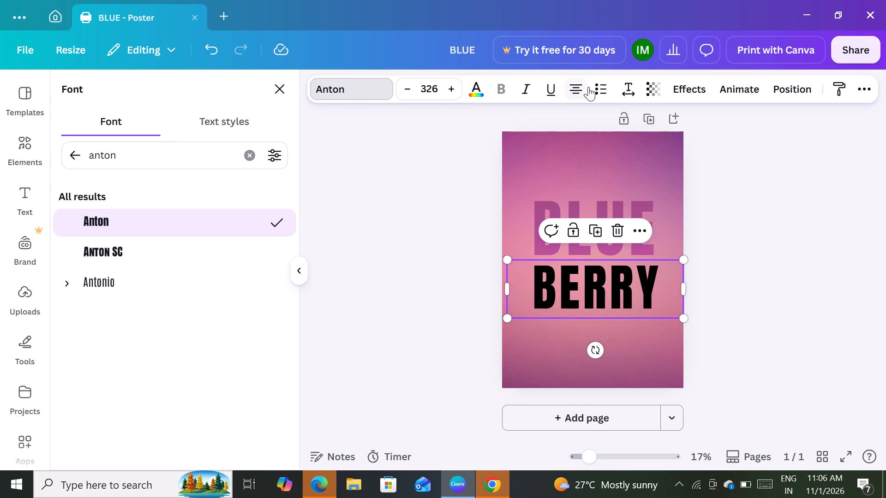
left_click(622, 83)
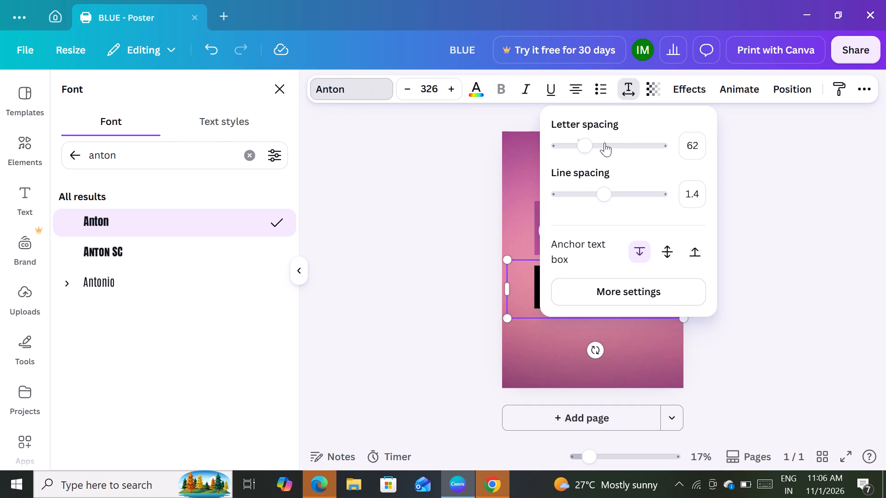
left_click(434, 187)
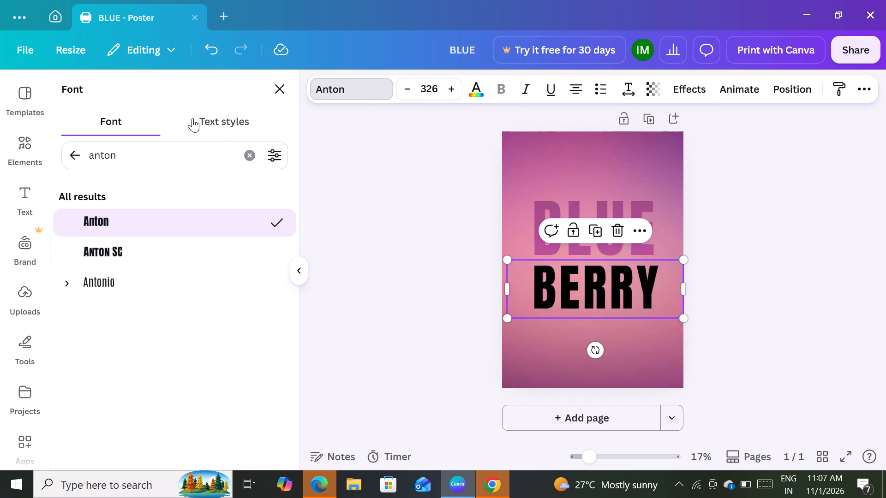
left_click(207, 257)
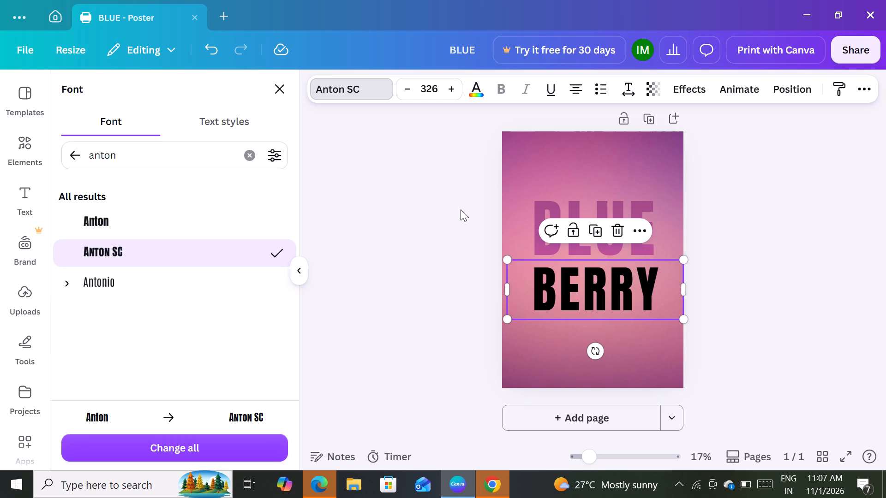
left_click(577, 188)
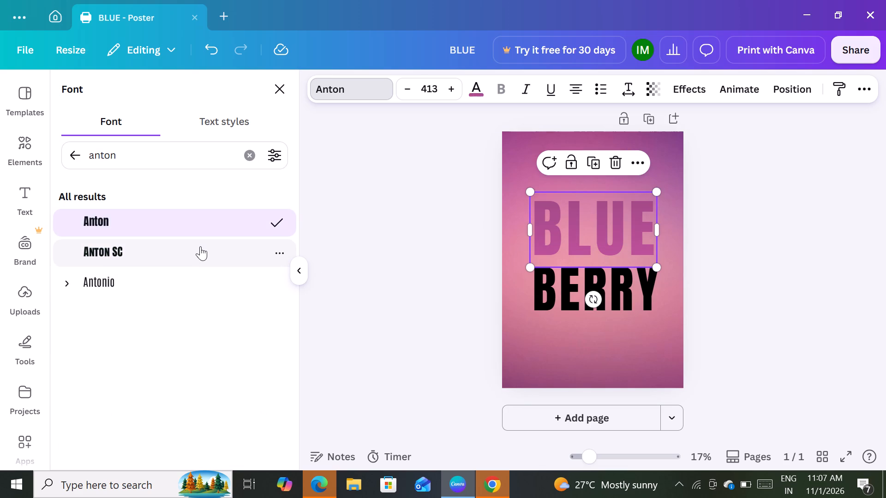
left_click(200, 245)
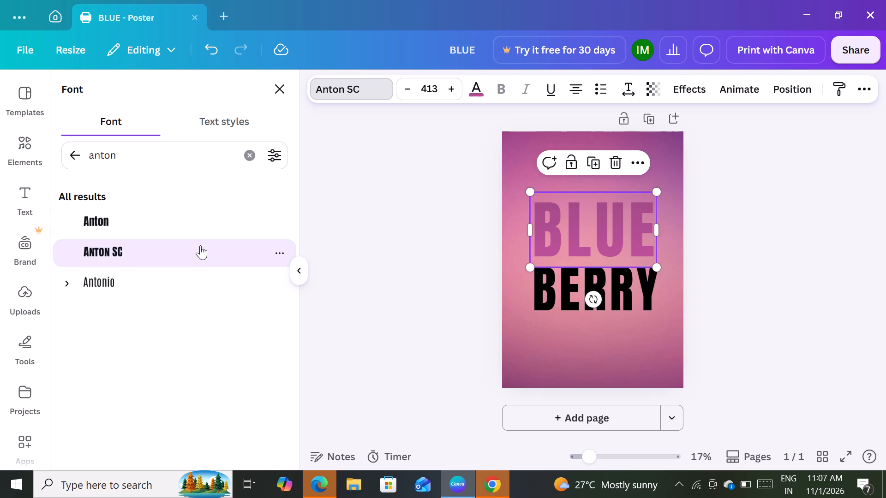
left_click(373, 211)
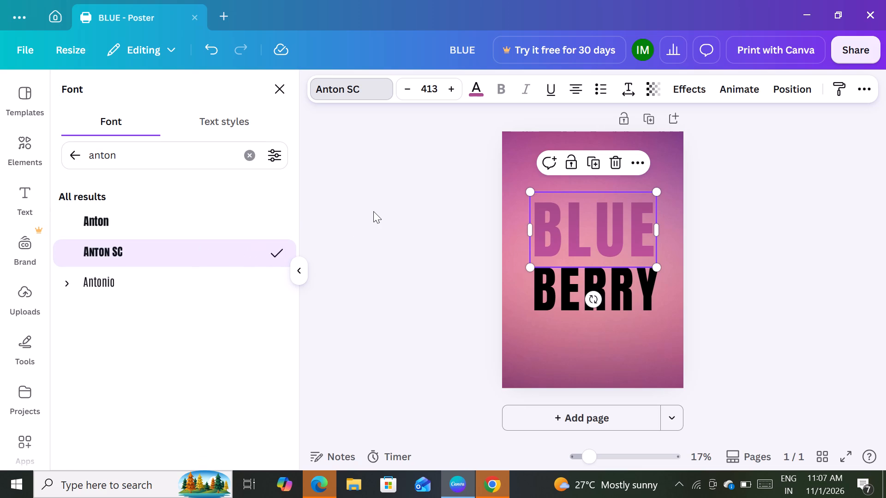
Recolour the "BERRY" text with the same magenta-purple used for "BLUE".
left_click(615, 289)
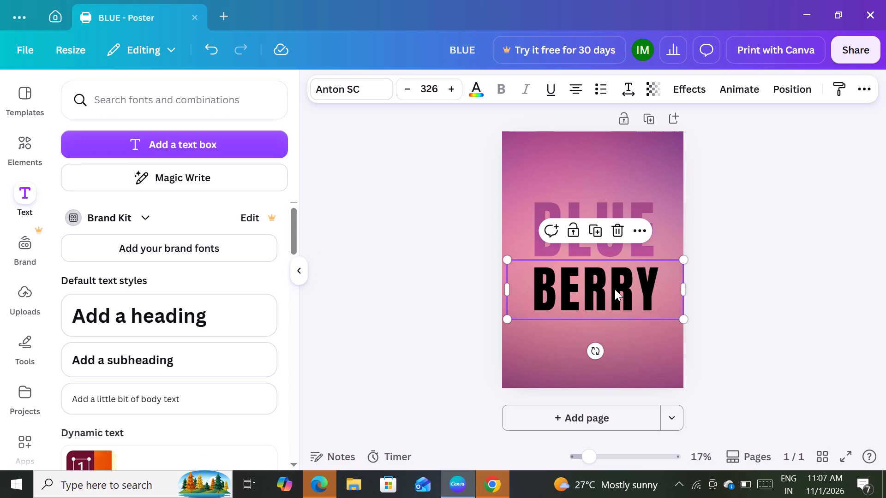
left_click(468, 95)
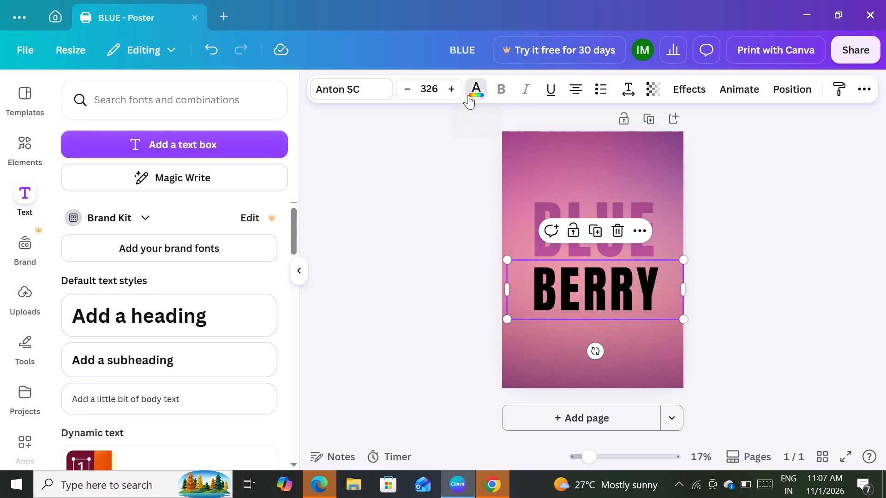
left_click(168, 186)
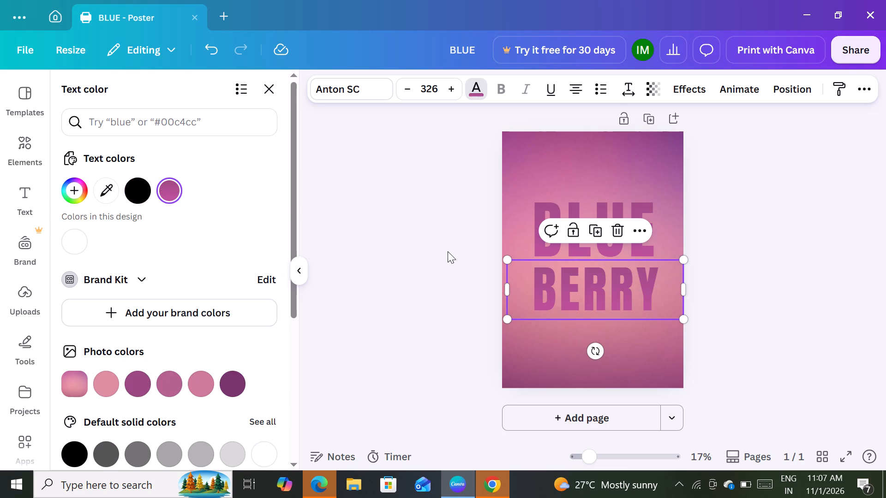
left_click(493, 264)
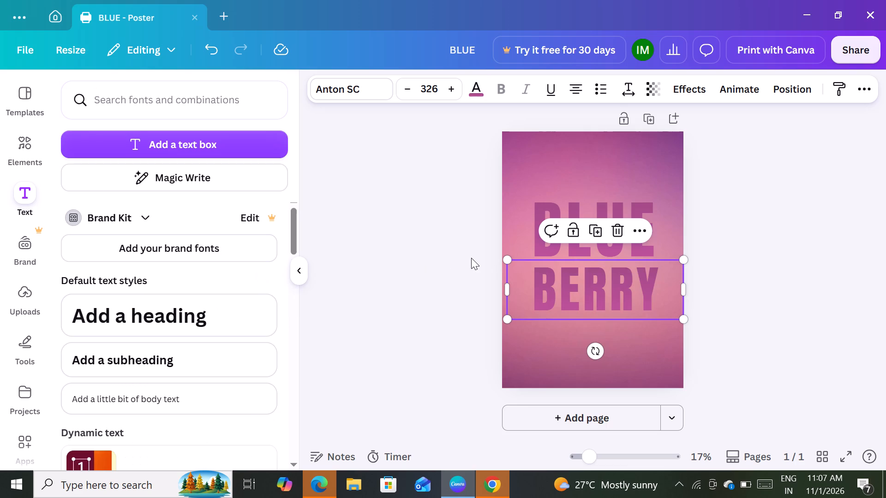
left_click(471, 258)
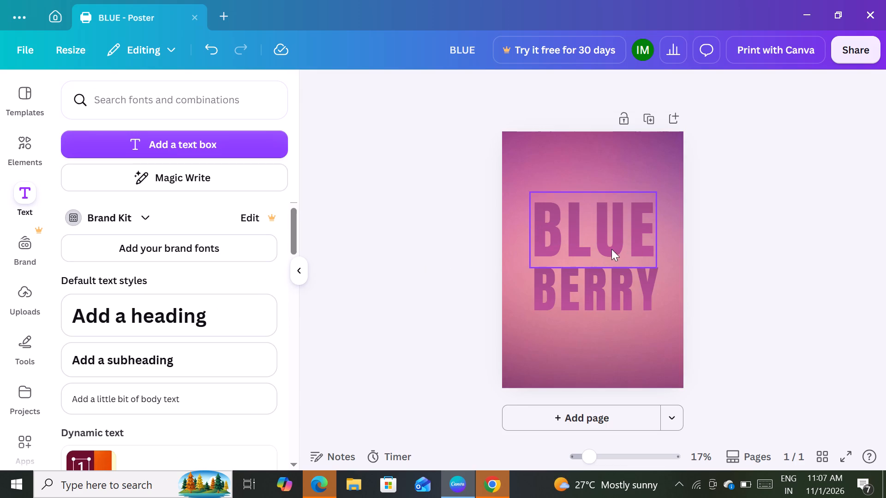
Lighten the gradient background image by setting its transparency to 77.
left_click(653, 164)
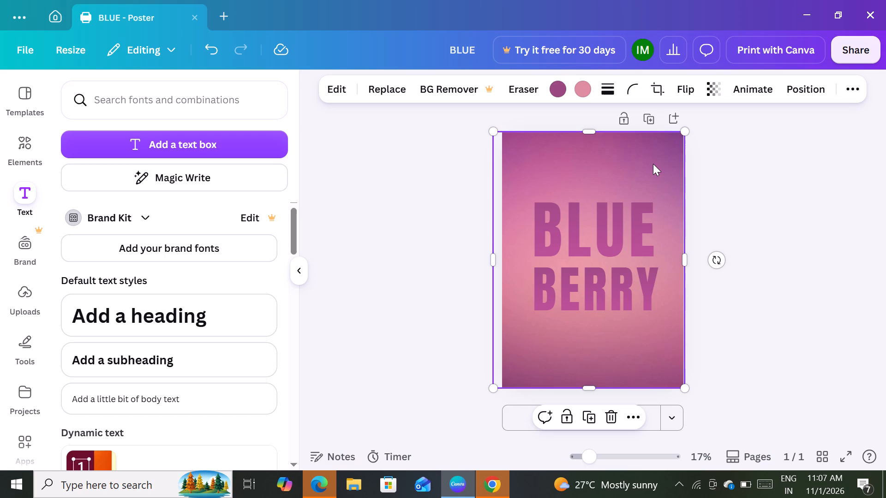
left_click(710, 92)
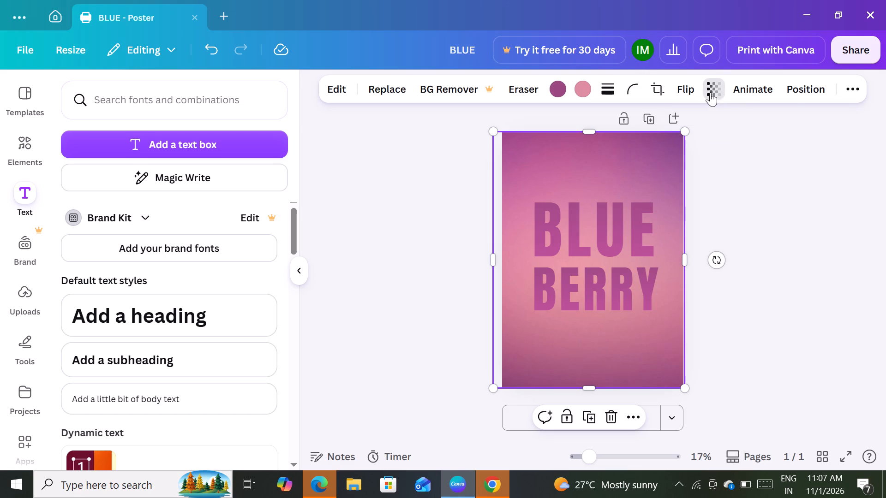
left_click_drag(745, 143, 742, 143)
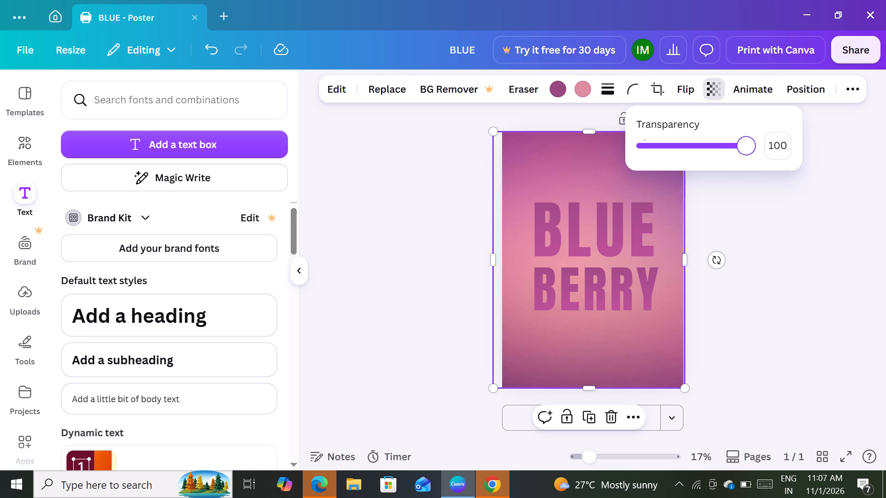
left_click_drag(742, 143, 727, 152)
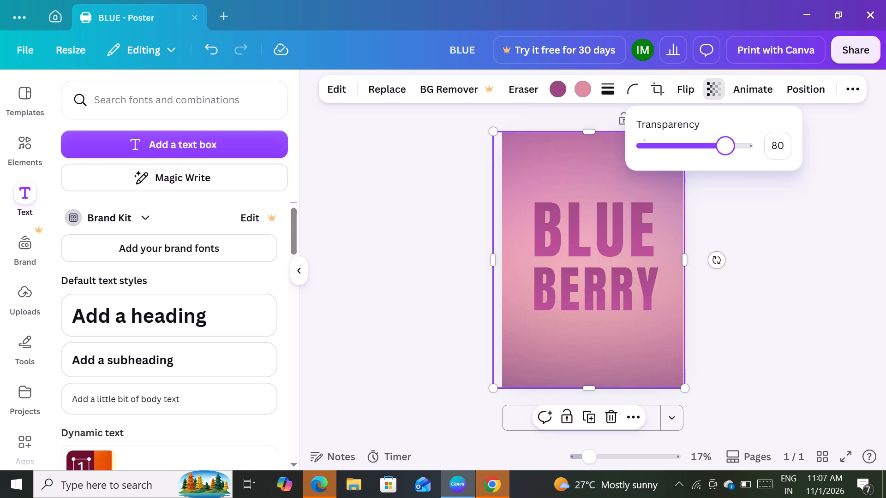
left_click_drag(727, 152, 735, 152)
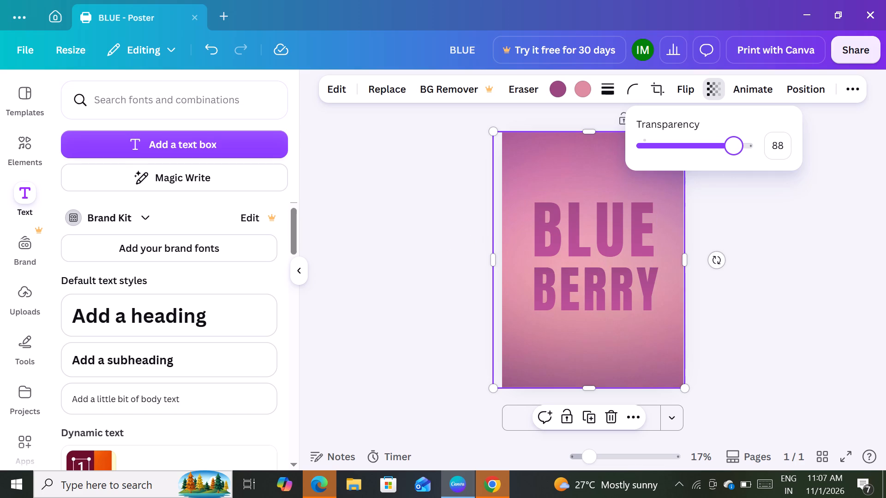
left_click_drag(731, 151, 724, 155)
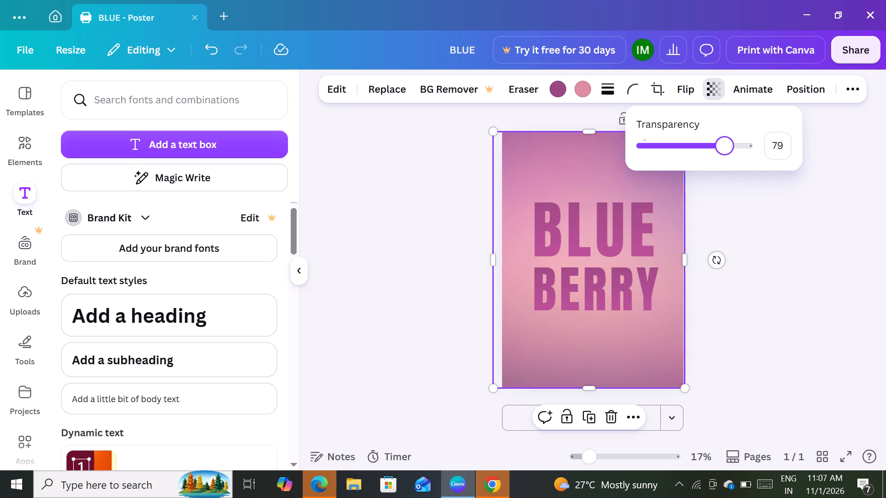
left_click_drag(724, 155, 721, 159)
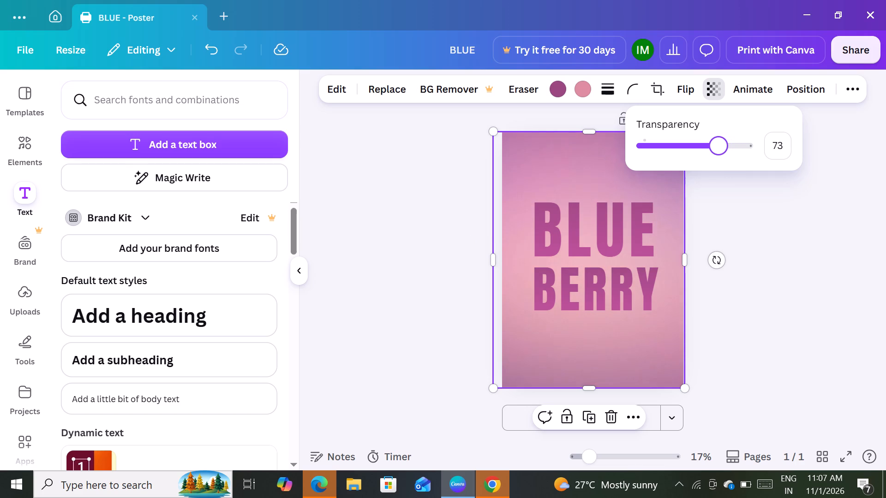
left_click_drag(721, 159, 724, 159)
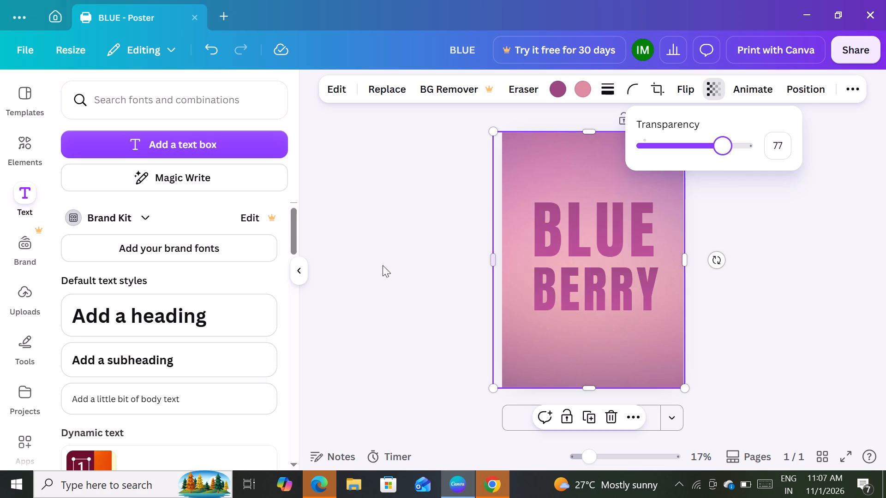
left_click(383, 265)
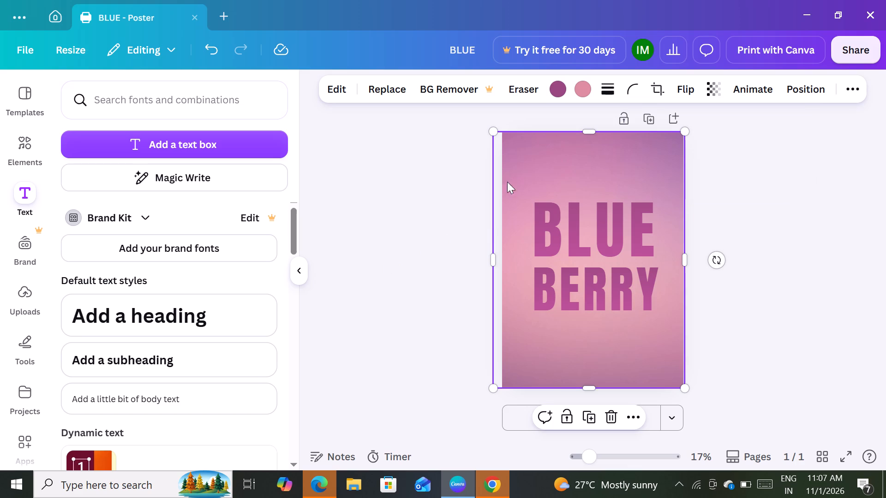
left_click(399, 194)
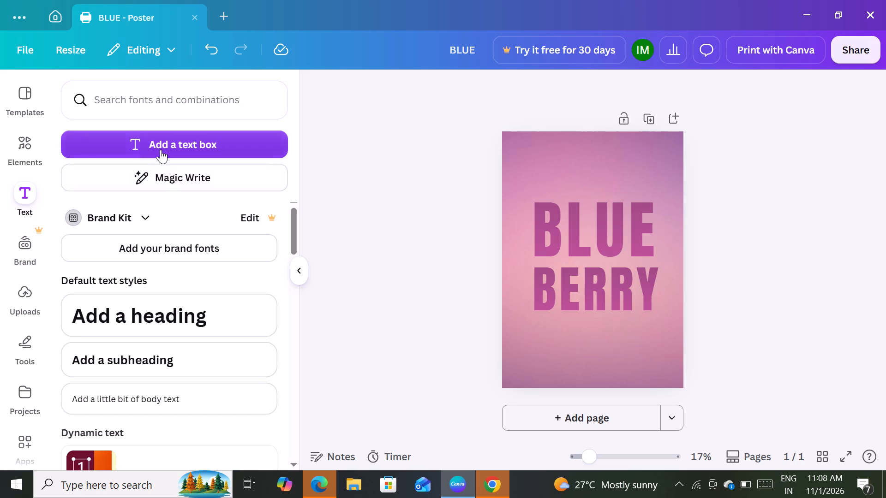
Search the graphics elements for "berry", replacing the previous ice cream query.
left_click(22, 159)
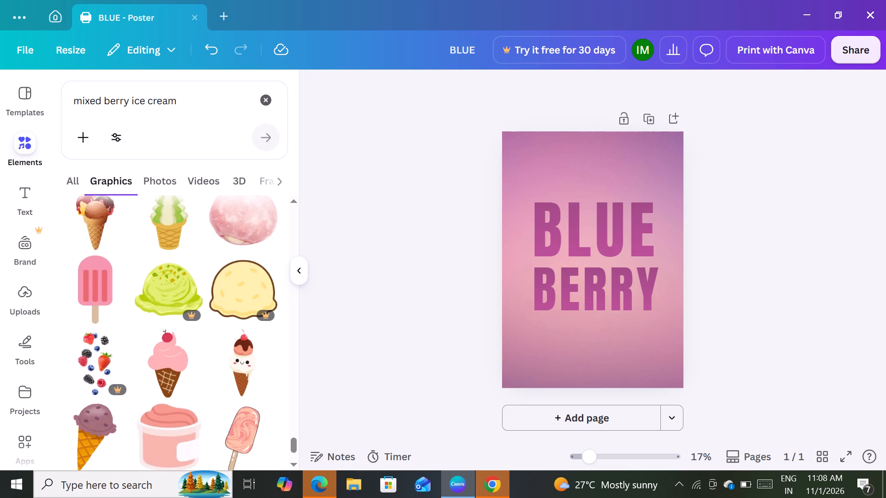
left_click(102, 101)
key("BackSpace")
key("BackSpace")
key("BackSpace")
key("BackSpace")
key("BackSpace")
key("BackSpace")
key("BackSpace")
key("BackSpace")
key("BackSpace")
key("BackSpace")
key("BackSpace")
key("BackSpace")
key("BackSpace")
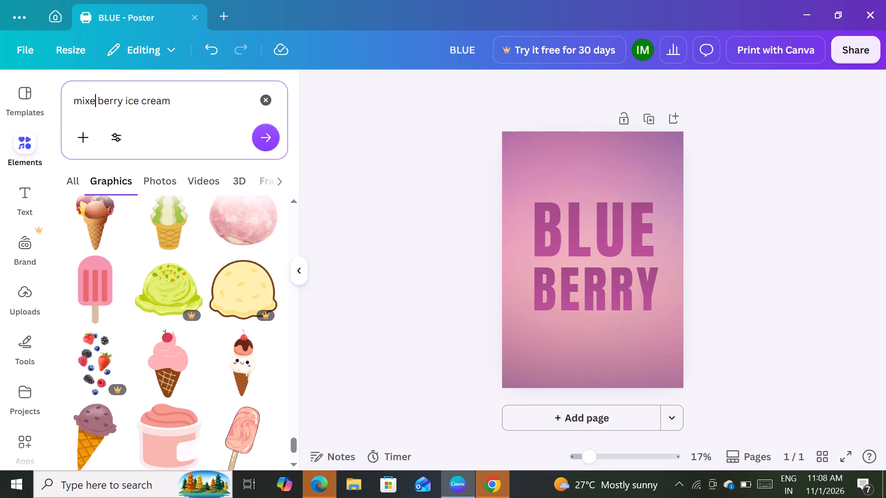
key("BackSpace")
key("BackSpace")
key("BackSpace")
key("BackSpace")
key("BackSpace")
key("BackSpace")
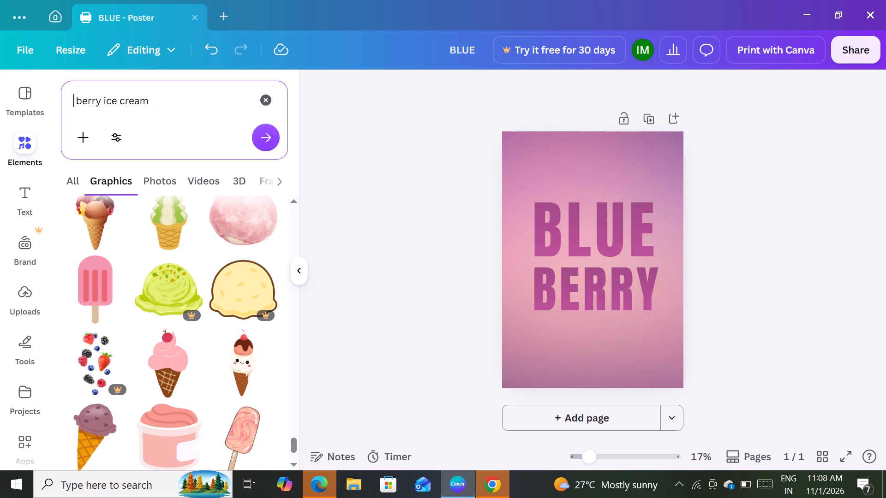
left_click(171, 103)
key("BackSpace")
key("BackSpace")
key("BackSpace")
key("BackSpace")
key("BackSpace")
key("BackSpace")
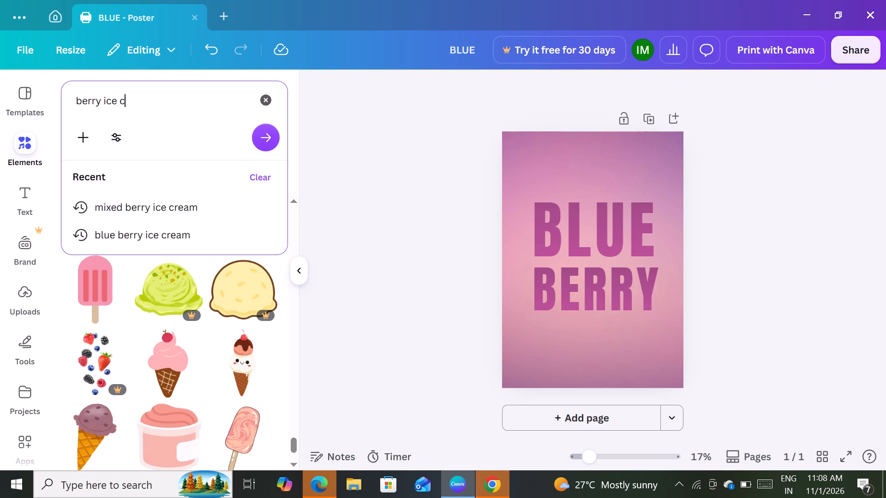
key("BackSpace")
key("BackSpace")
key("BackSpace")
key("BackSpace")
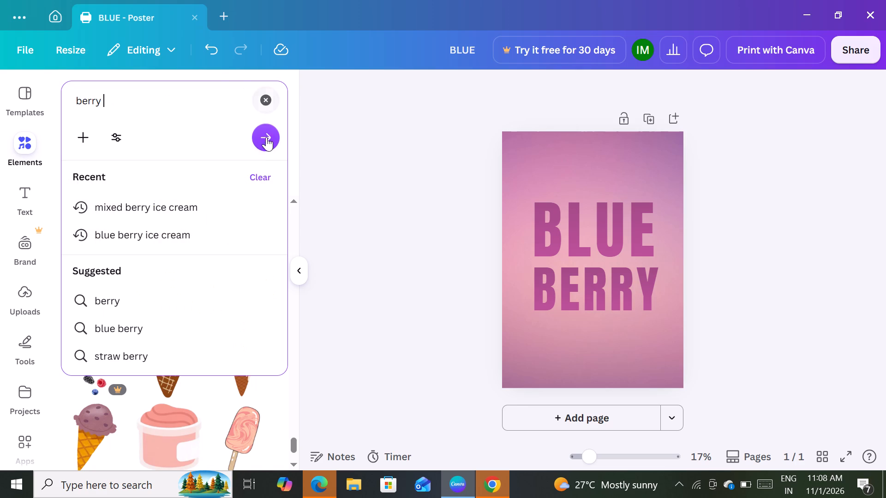
left_click(266, 140)
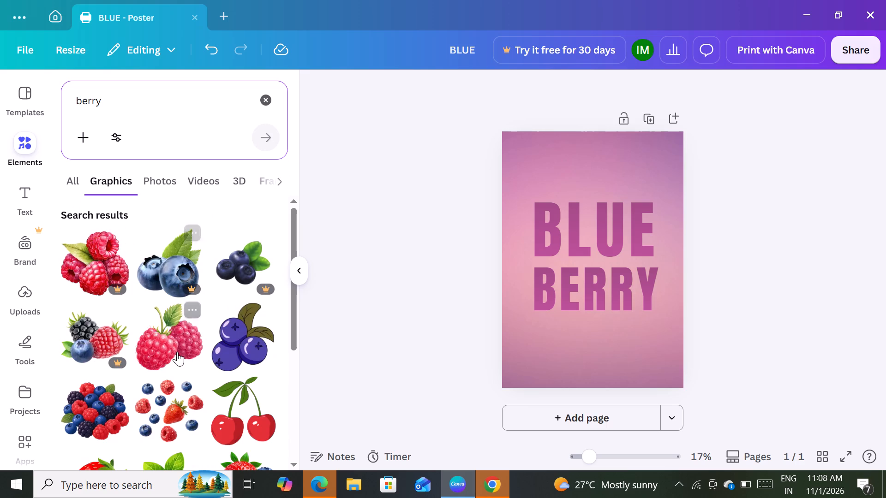
Add the single round dark blueberry graphic from the berry results to the poster and bring it in front of the text.
scroll(177, 337, "down", 2)
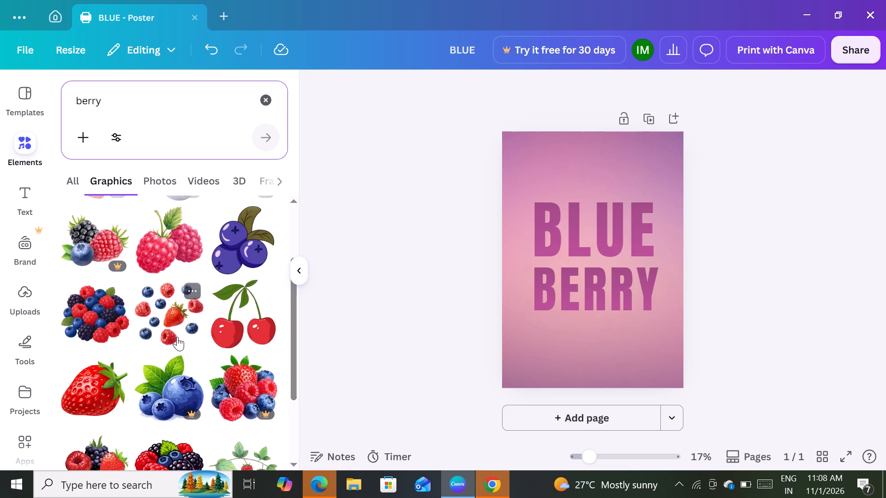
scroll(177, 337, "down", 2)
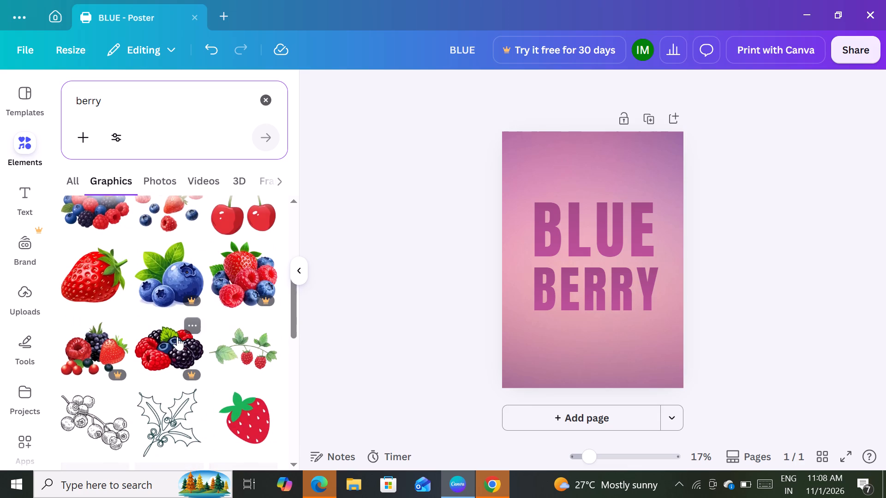
scroll(177, 337, "down", 5)
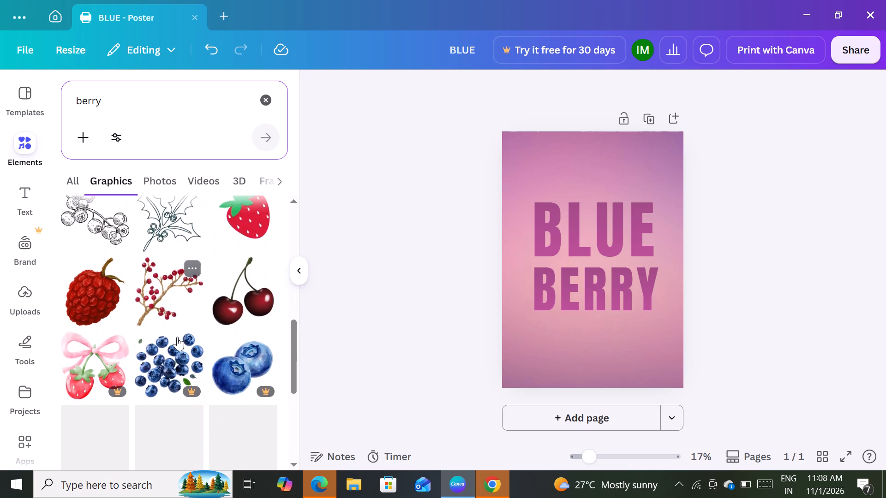
scroll(177, 337, "down", 3)
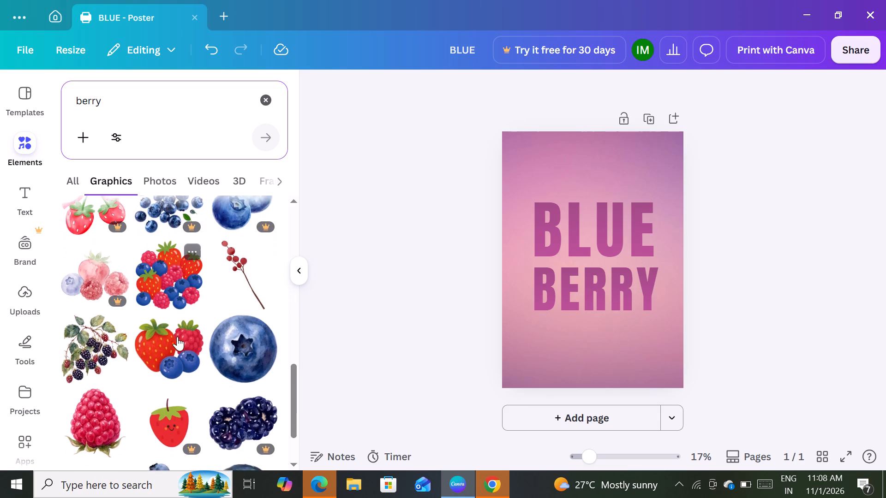
scroll(177, 337, "down", 1)
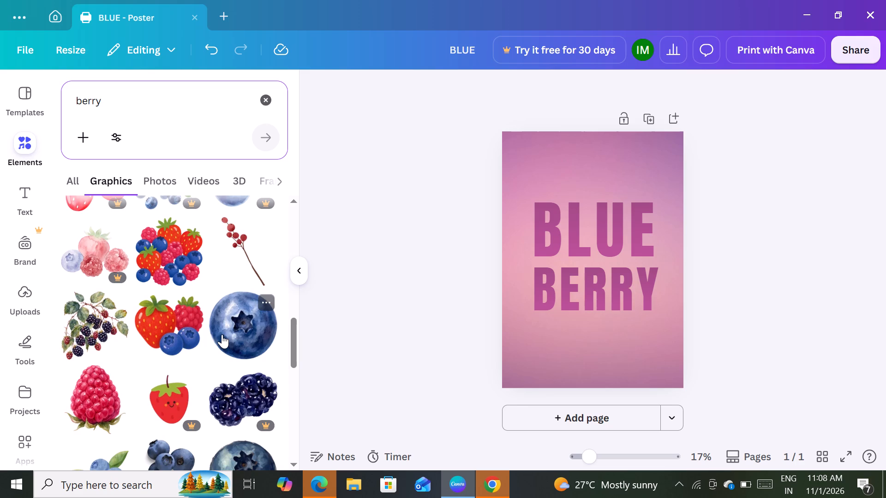
scroll(150, 350, "down", 3)
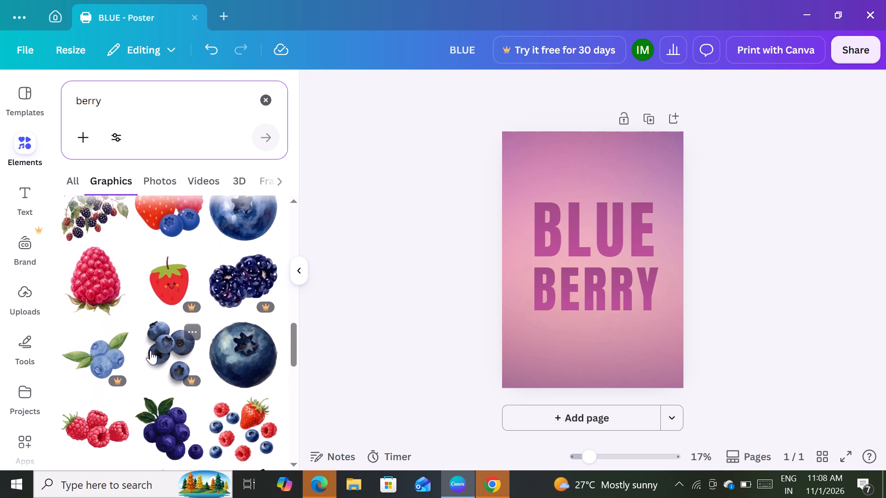
scroll(150, 350, "down", 5)
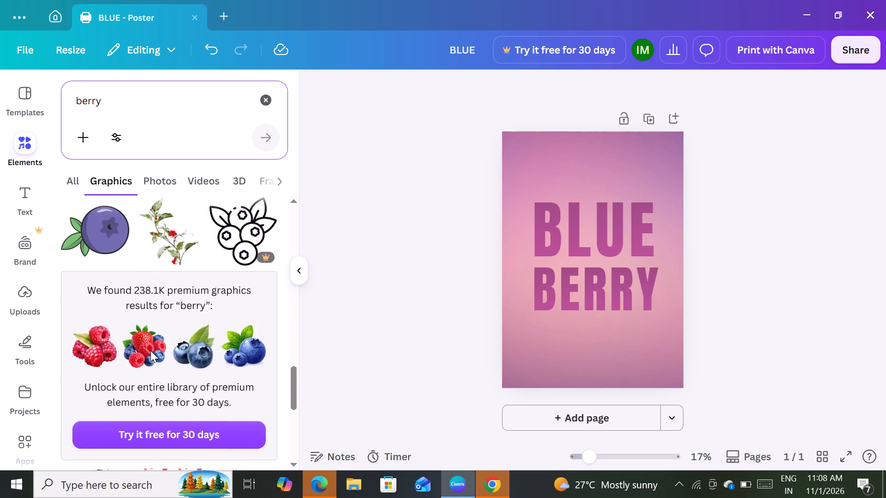
scroll(150, 350, "down", 4)
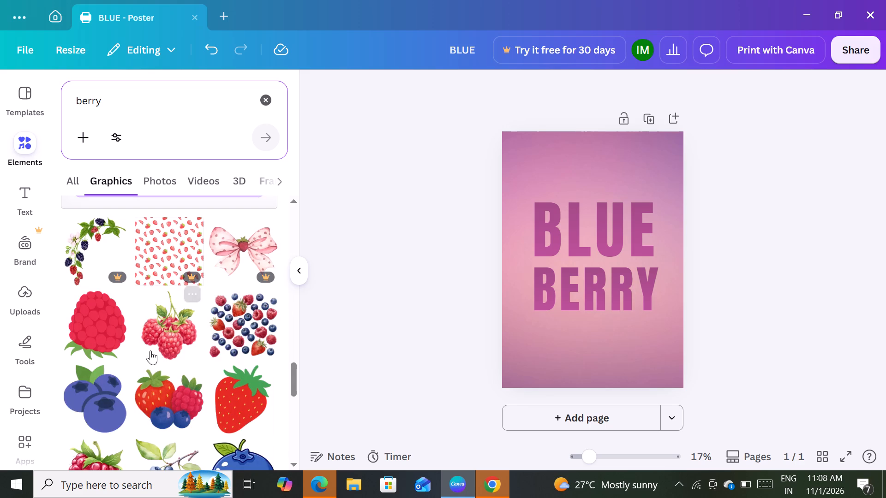
scroll(150, 350, "down", 3)
scroll(150, 350, "right", 1)
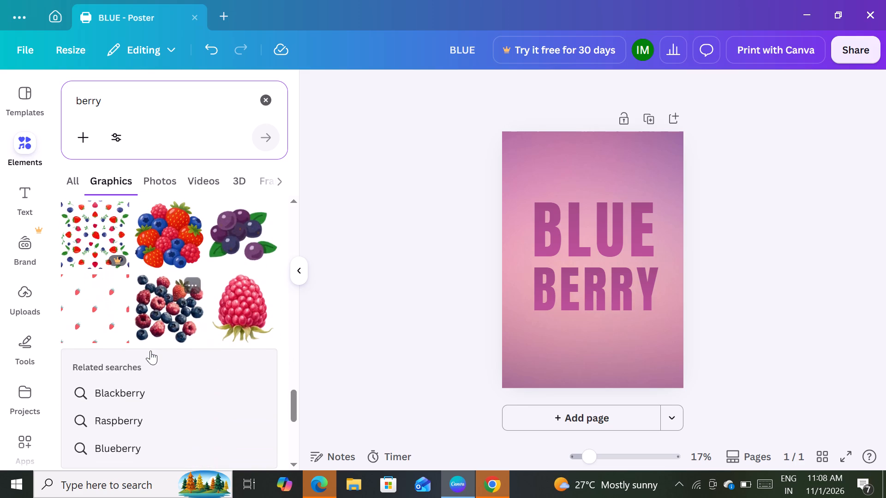
scroll(150, 350, "right", 1)
scroll(150, 350, "up", 4)
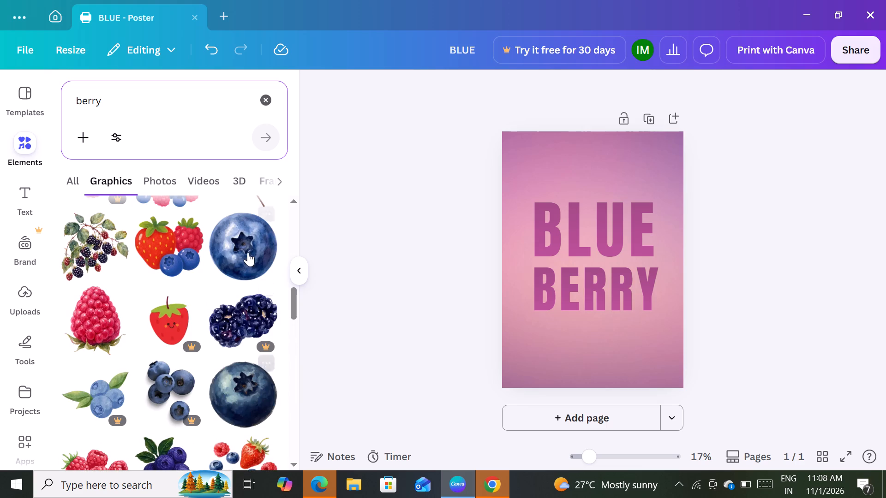
scroll(154, 250, "up", 1)
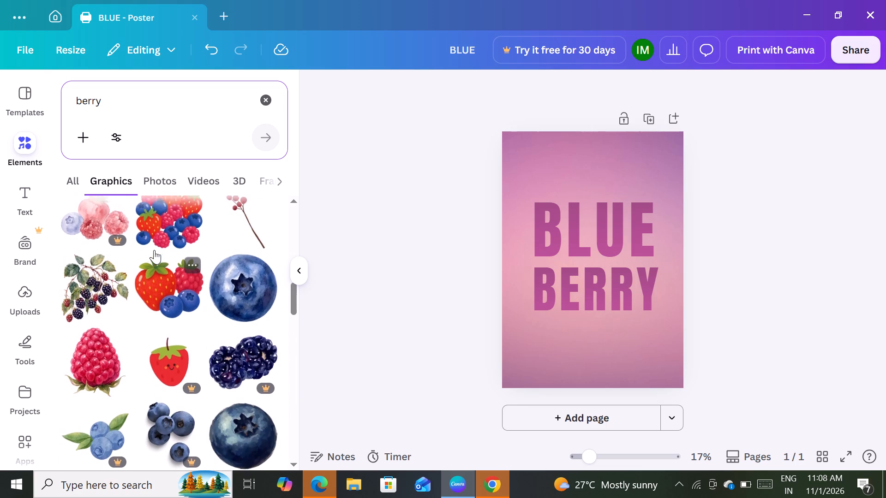
scroll(154, 250, "up", 1)
scroll(154, 250, "right", 1)
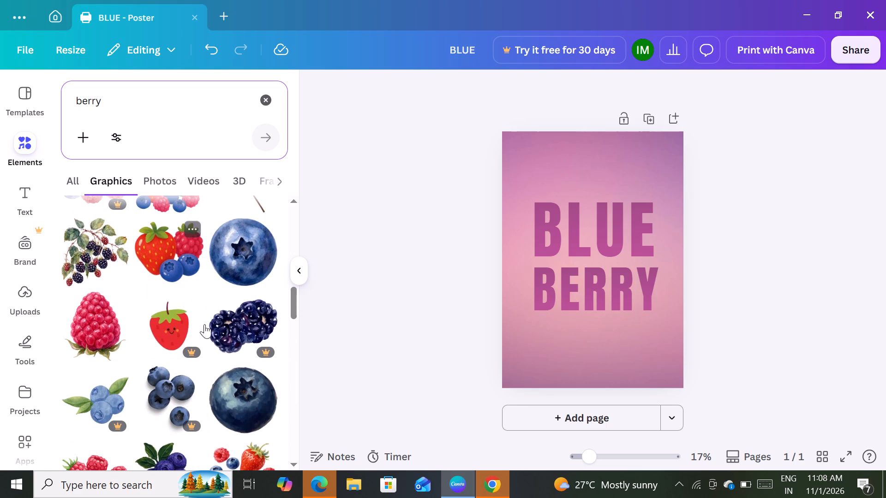
left_click(236, 395)
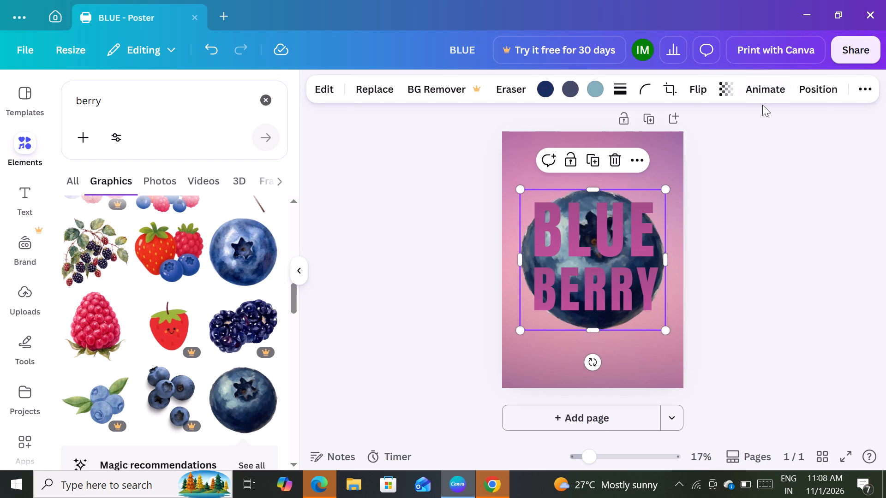
left_click(812, 84)
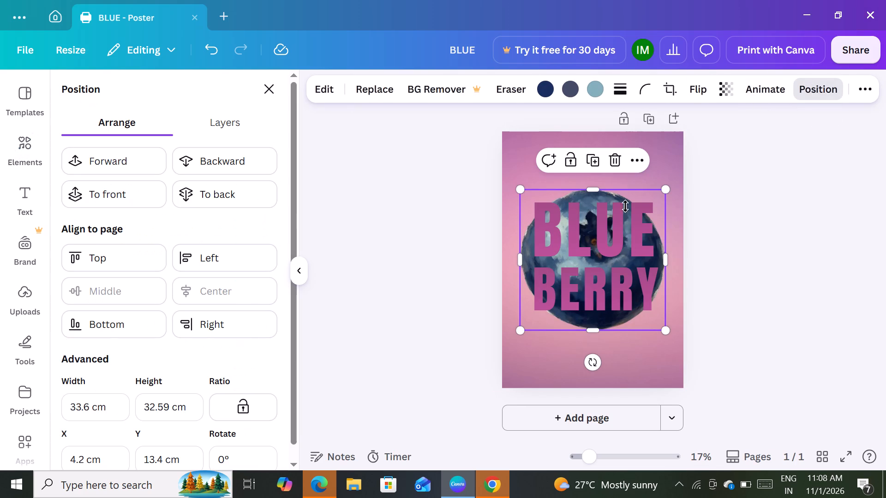
left_click(142, 191)
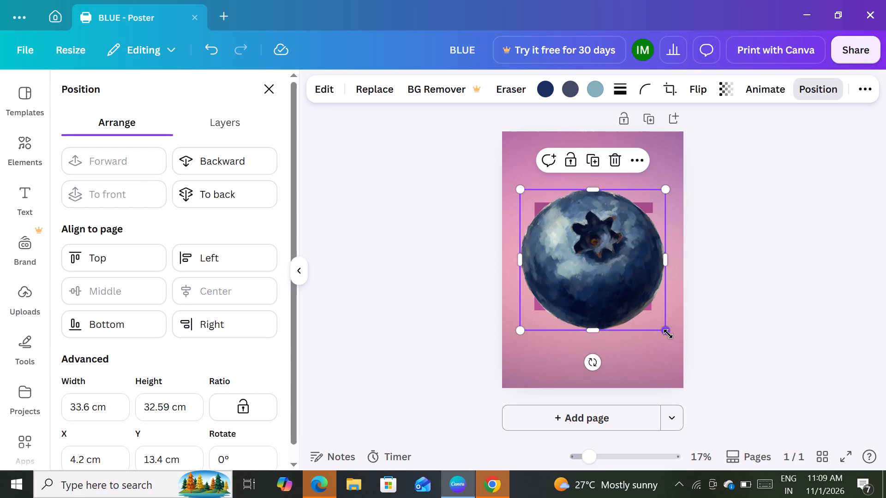
Shrink the blueberry to about 12.5 by 12.1 cm and place it overhanging the page's left edge, at about X -2 cm, Y 21.6 cm.
left_click_drag(668, 334, 500, 244)
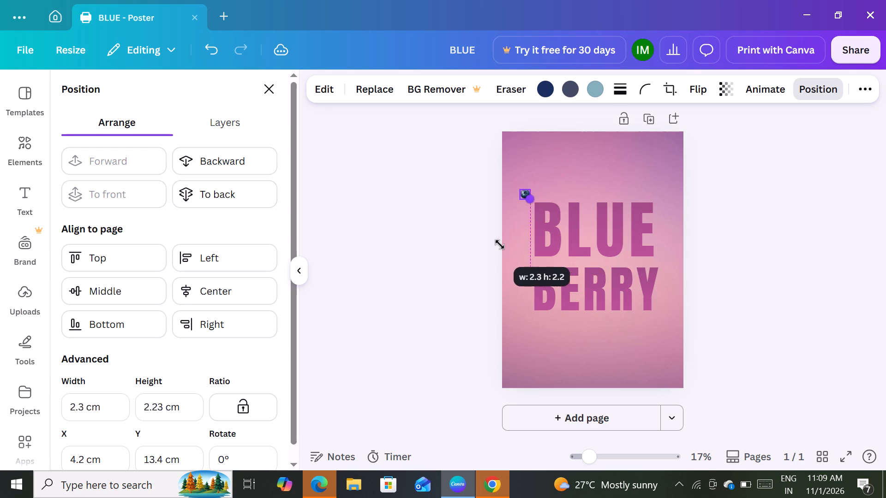
left_click_drag(500, 244, 557, 266)
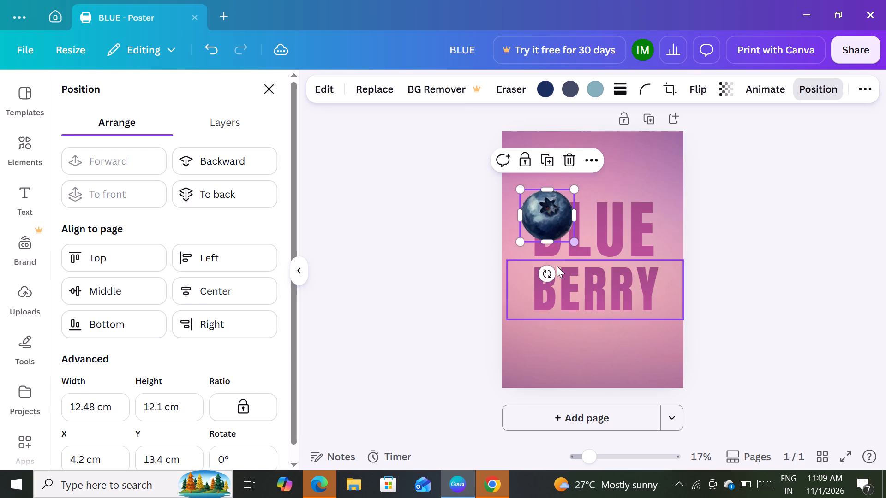
left_click_drag(543, 211, 523, 247)
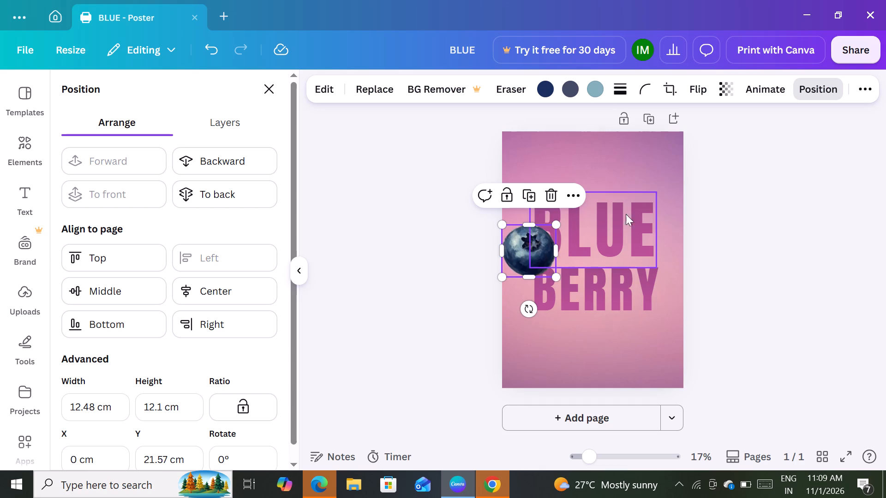
left_click(502, 257)
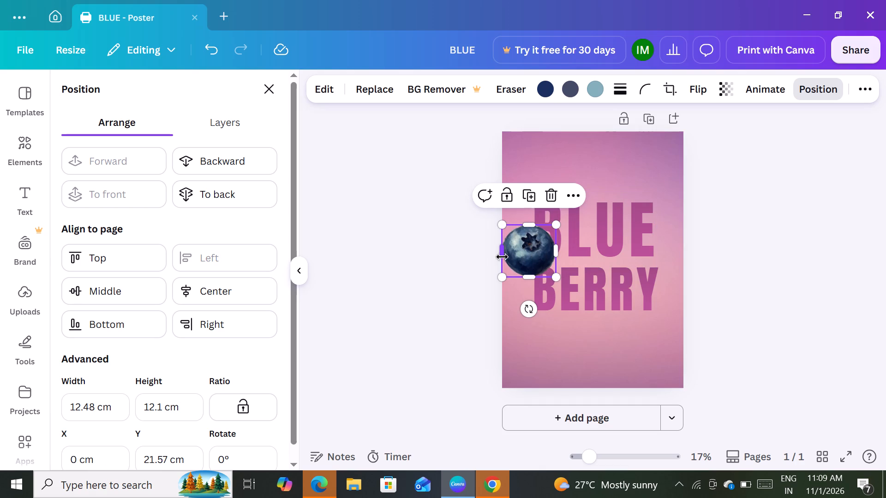
left_click_drag(521, 255, 515, 255)
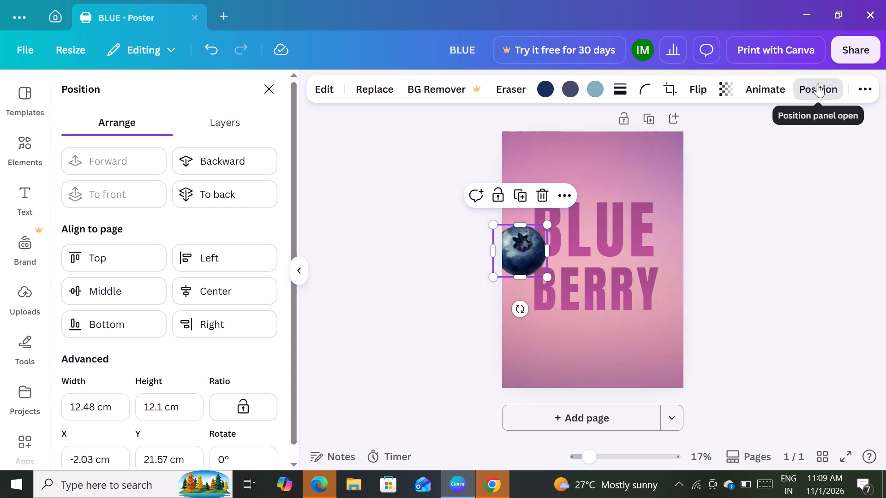
Open the position settings for the blueberry graphic.
left_click(826, 82)
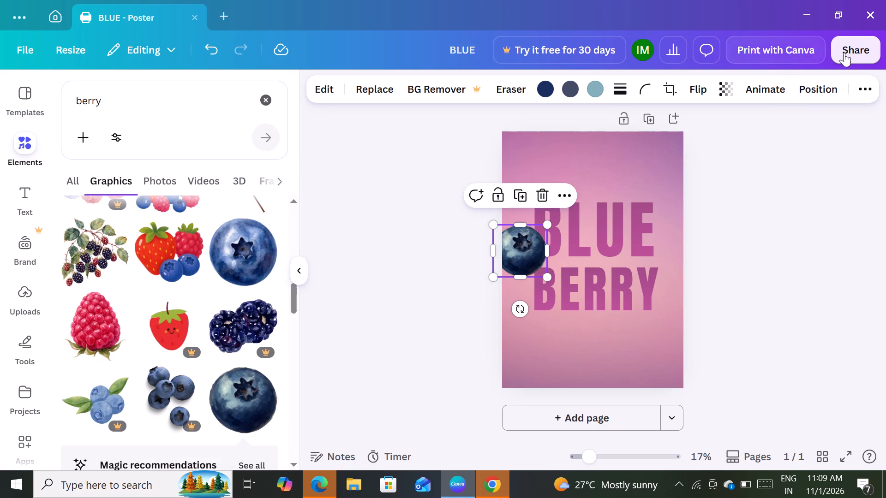
left_click(827, 88)
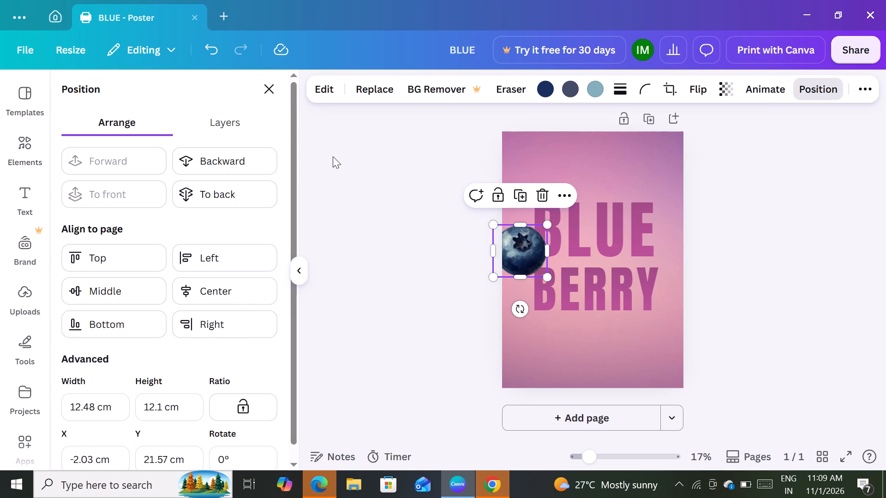
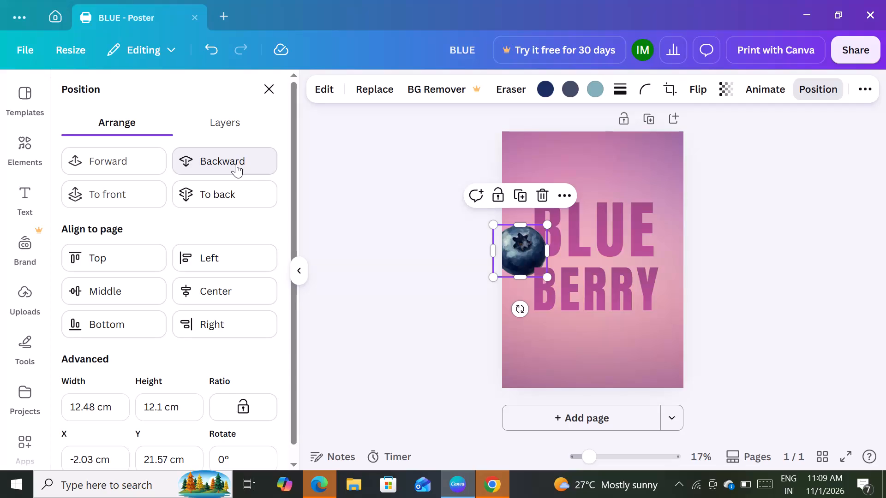
Send the round dark blueberry one layer backward so it sits behind the "BLUE" text.
left_click(236, 164)
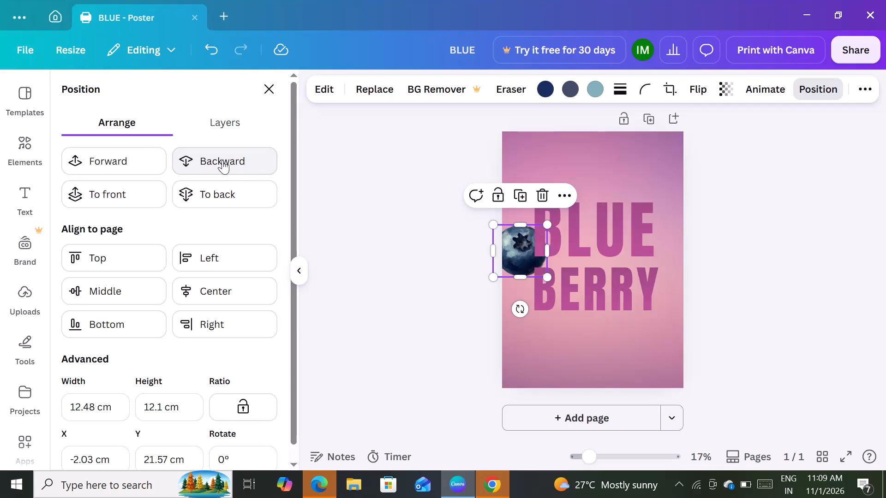
left_click(395, 306)
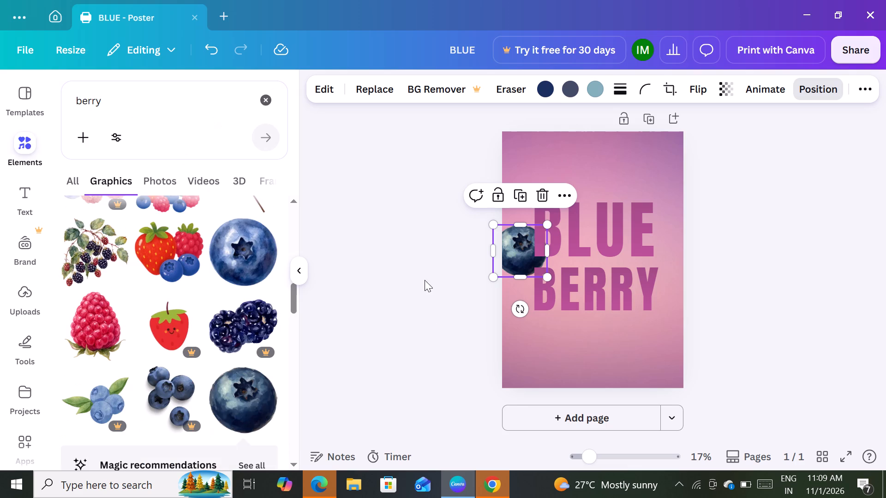
left_click(425, 243)
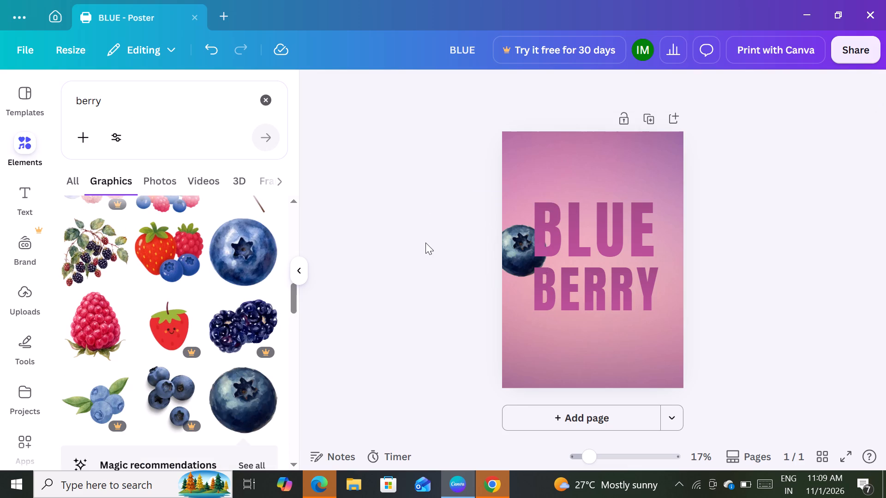
Set the round blueberry's transparency to 82.
left_click(523, 248)
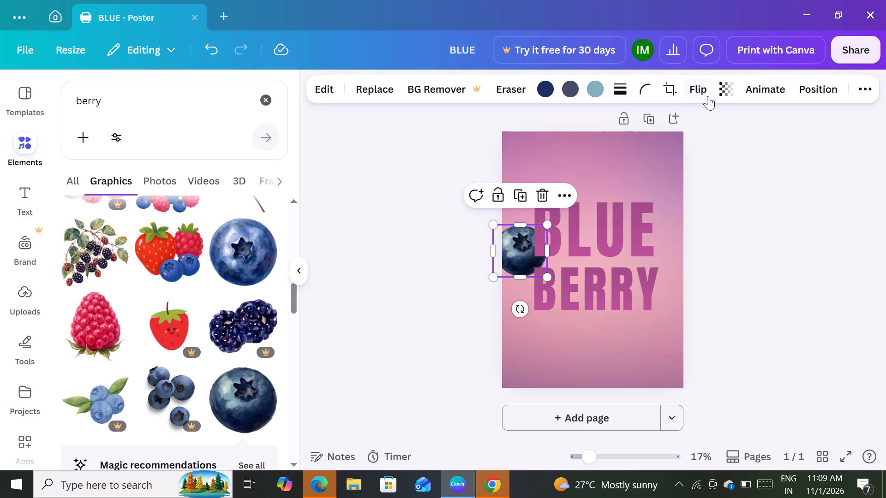
left_click(722, 92)
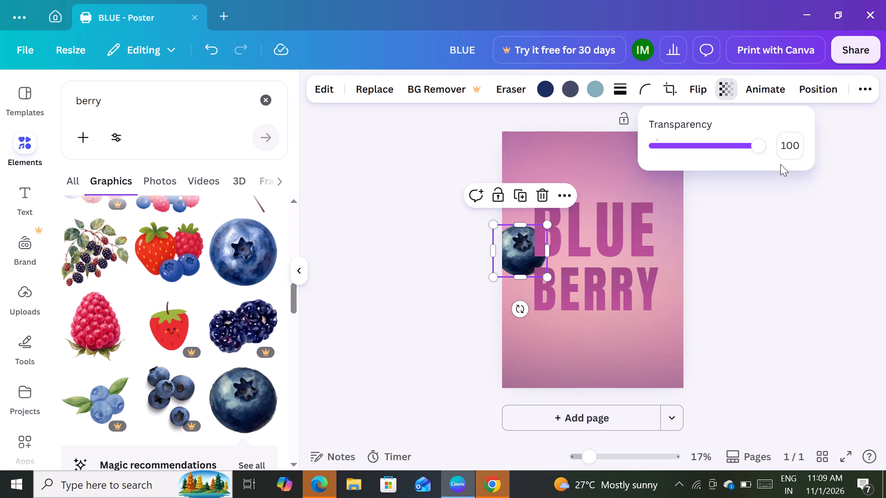
left_click_drag(763, 145, 748, 149)
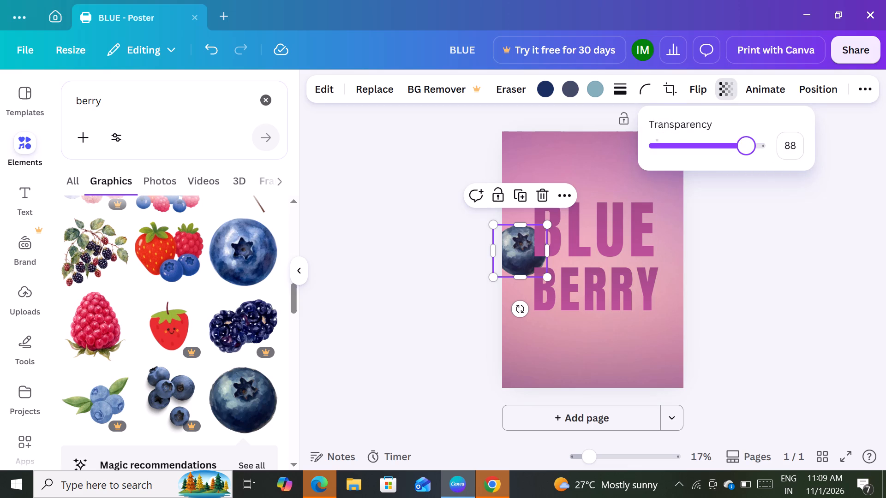
left_click_drag(748, 149, 743, 158)
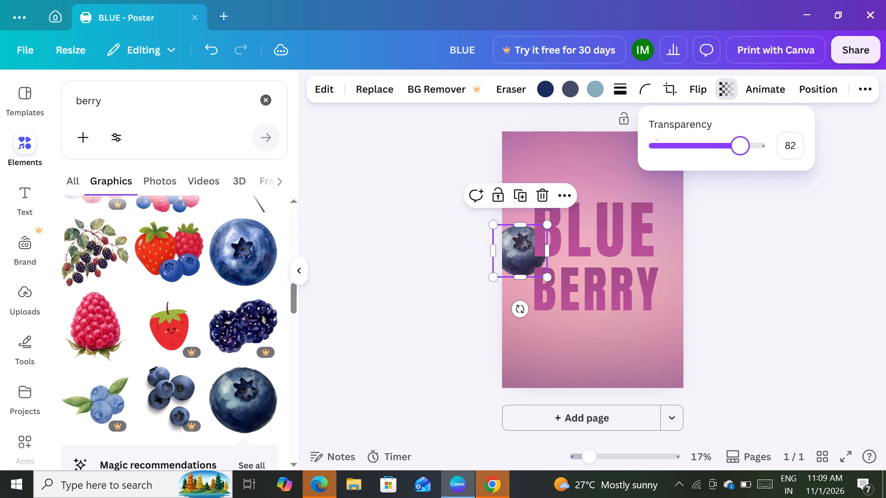
left_click(359, 316)
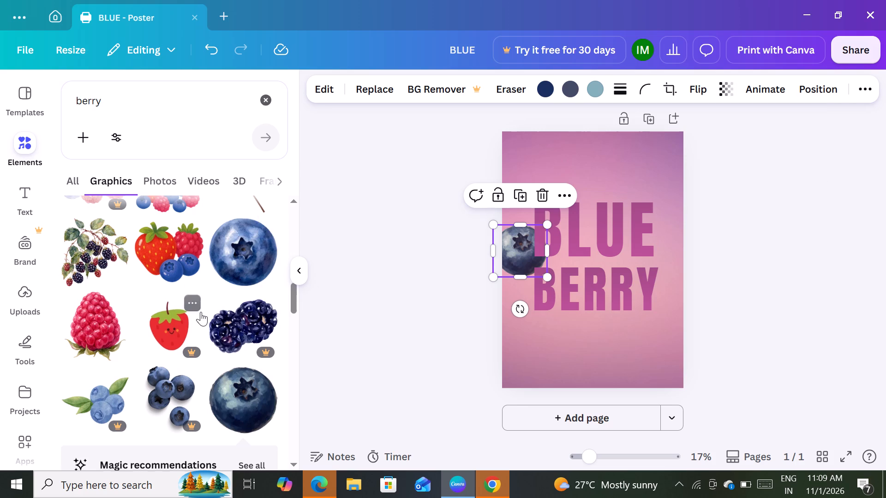
Add the dark blueberry cluster with green leaves from the berry graphics results to the poster.
scroll(201, 312, "up", 5)
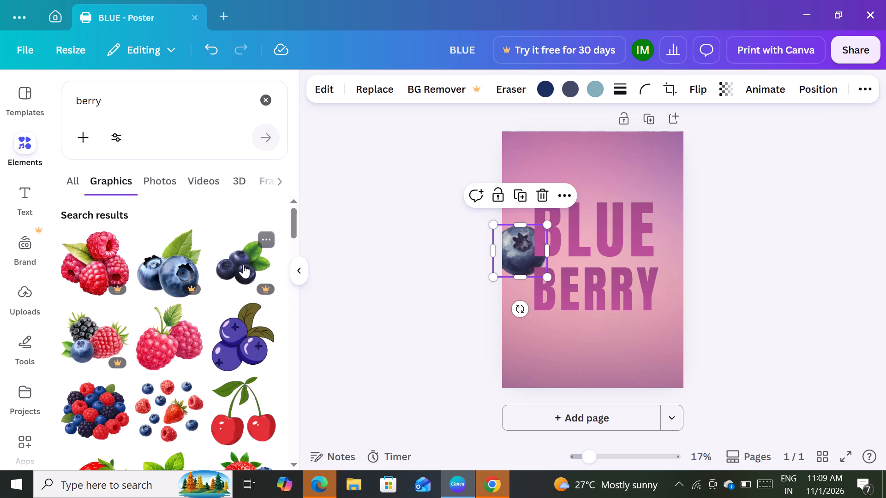
scroll(243, 264, "down", 1)
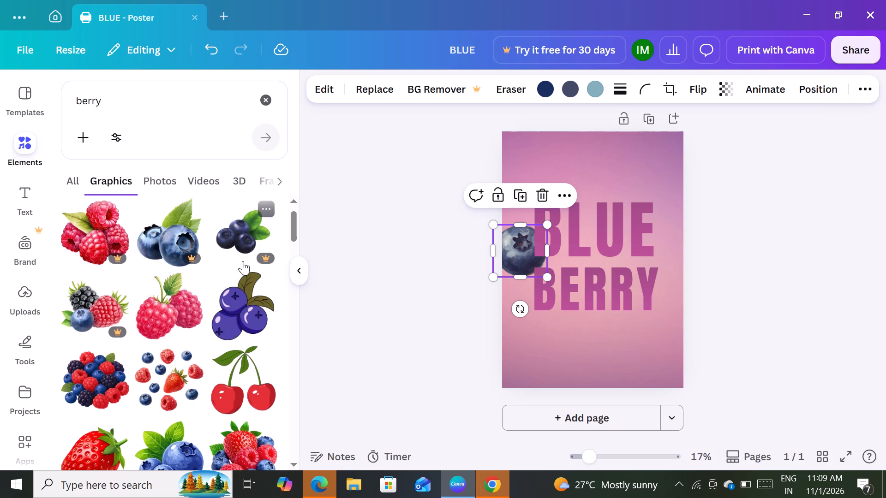
left_click(243, 231)
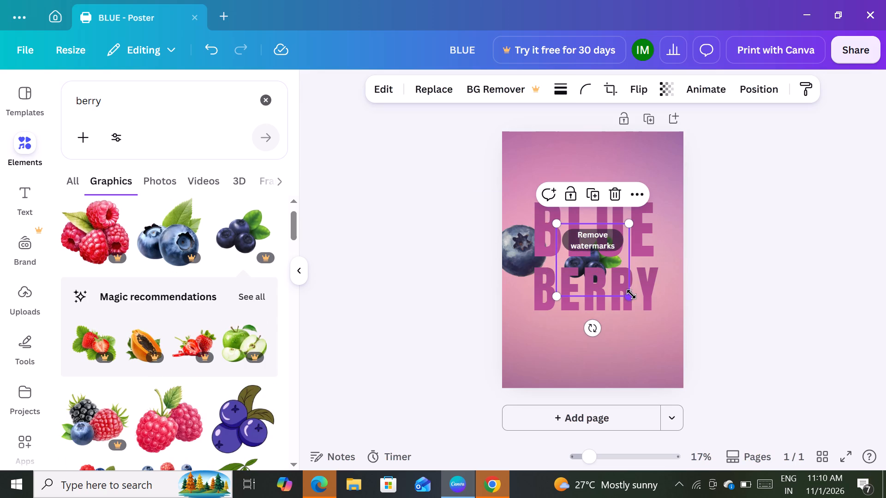
Move "BLUE" up and "BERRY" down the page to uncover the leafy blueberry cluster between them.
left_click(602, 254)
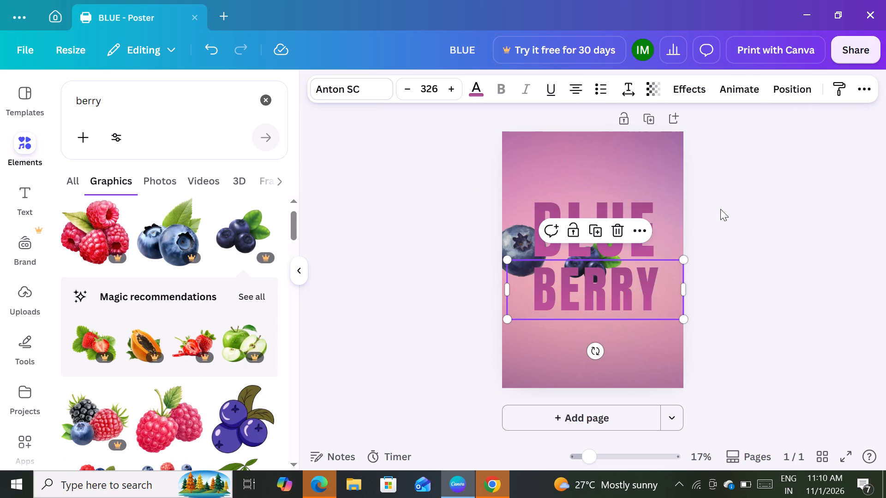
left_click(739, 167)
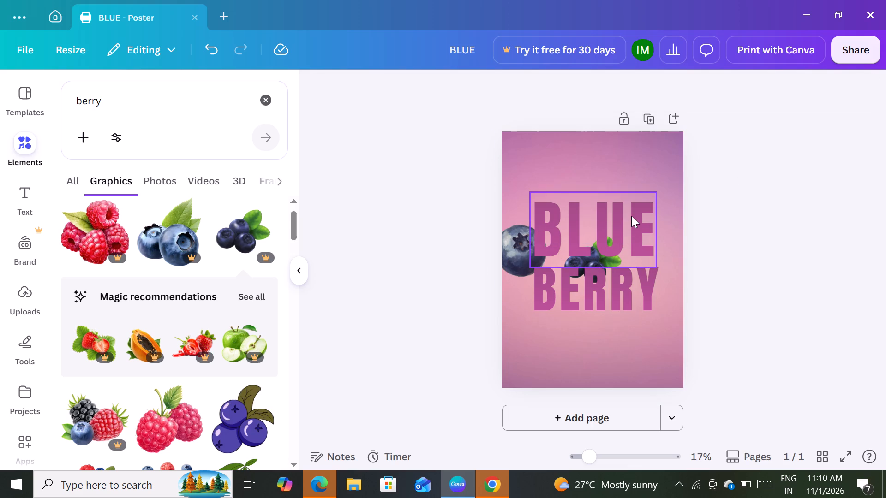
left_click_drag(631, 216, 631, 190)
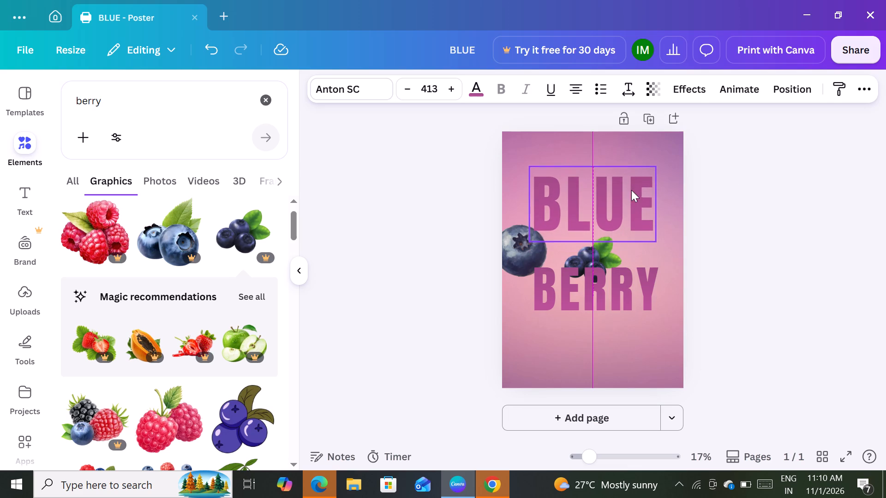
left_click(598, 253)
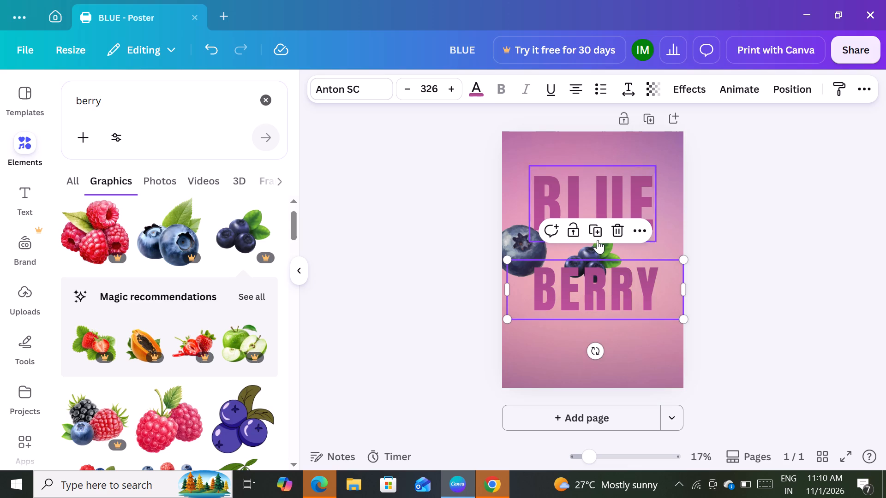
left_click(598, 249)
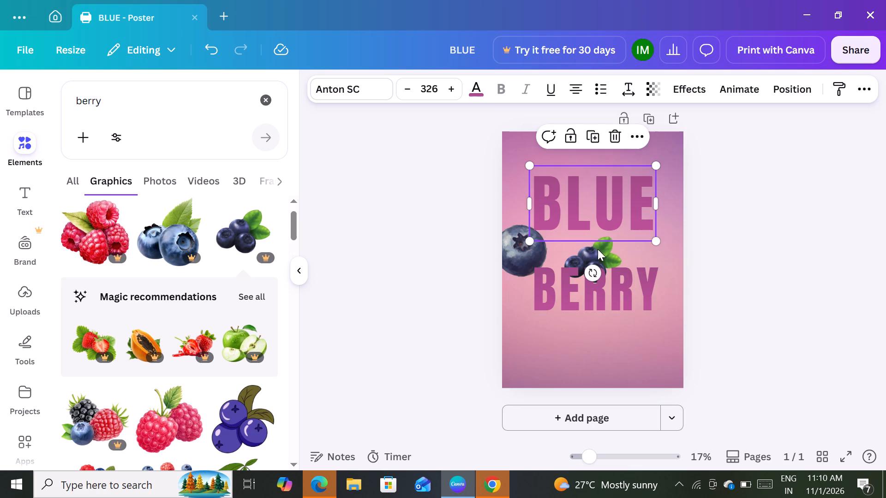
left_click(598, 249)
left_click_drag(598, 287, 599, 297)
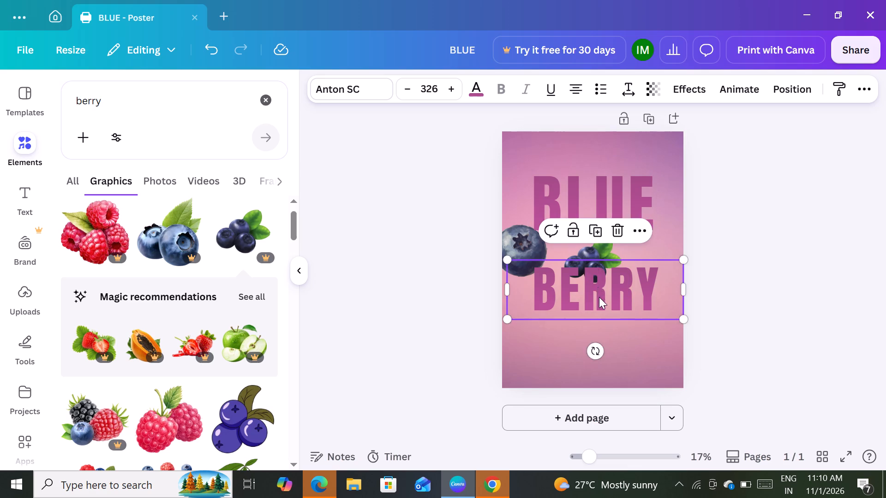
left_click_drag(599, 297, 599, 318)
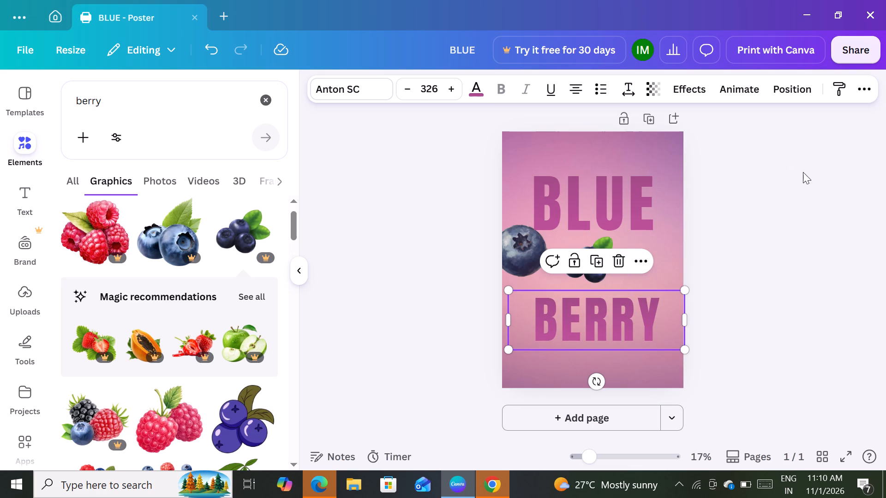
left_click(761, 232)
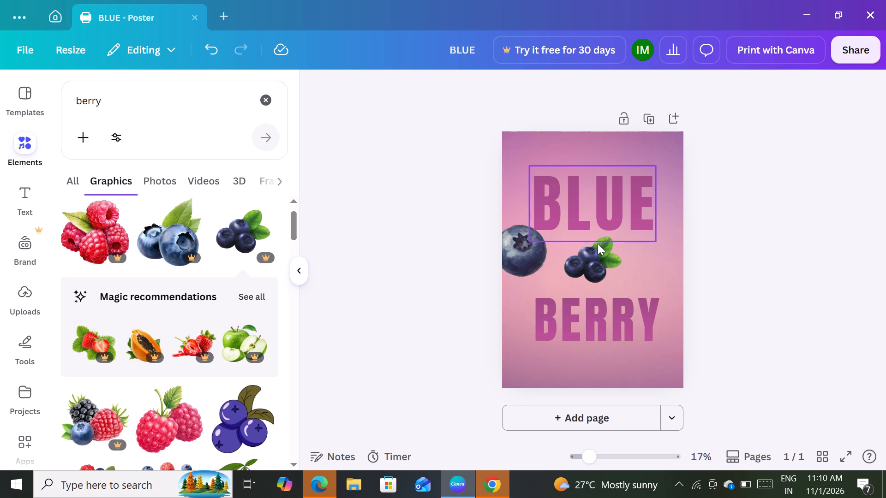
Place the leafy blueberry cluster in the page's bottom-left corner, overhanging the left and bottom edges.
left_click_drag(597, 259, 539, 369)
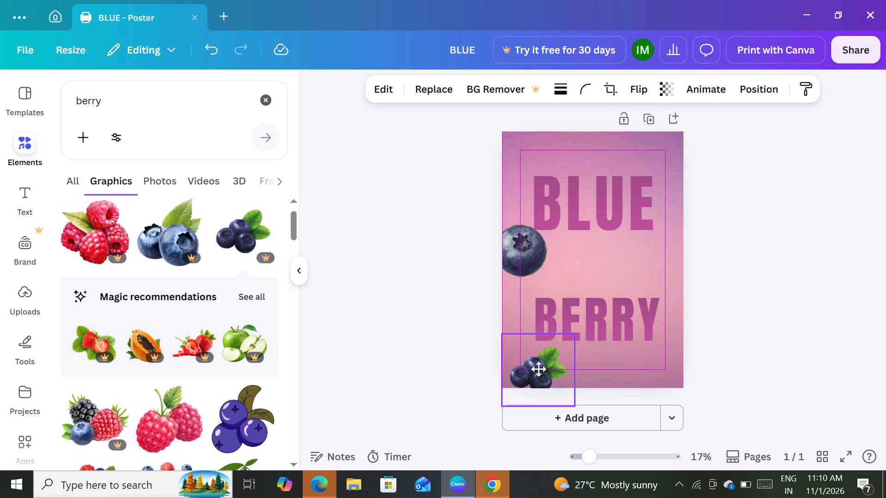
left_click_drag(539, 369, 529, 369)
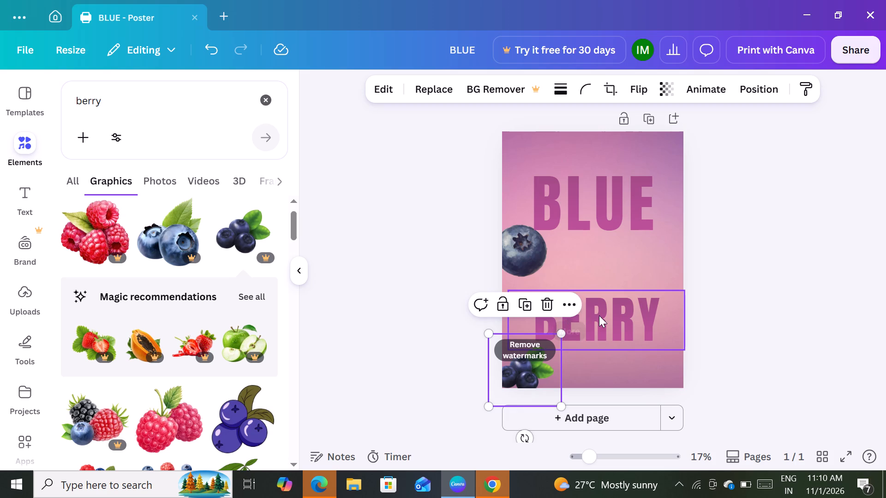
Restack "BLUE" and "BERRY" closely together around the middle of the page, overlapping the round blueberry.
left_click_drag(599, 321, 592, 291)
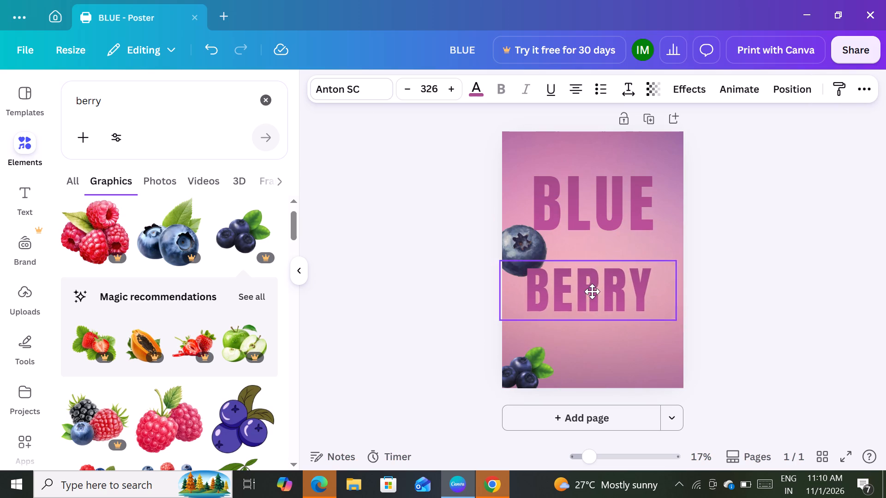
left_click_drag(592, 291, 596, 290)
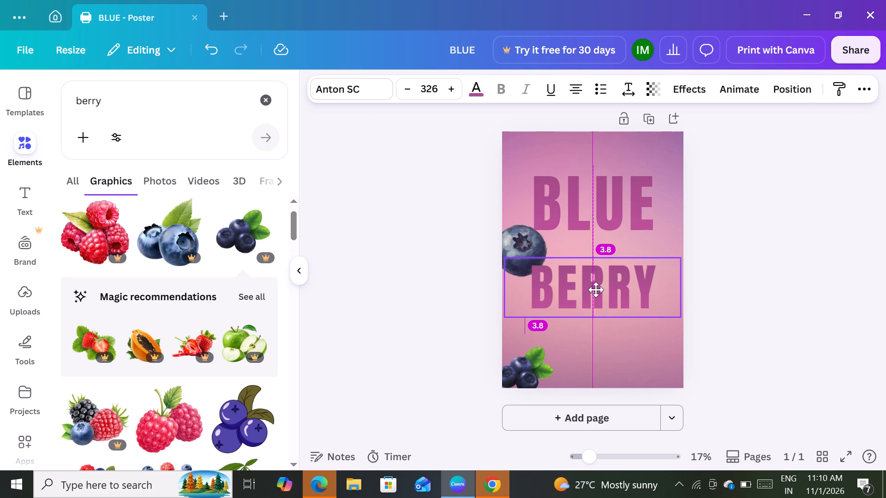
left_click_drag(596, 290, 597, 290)
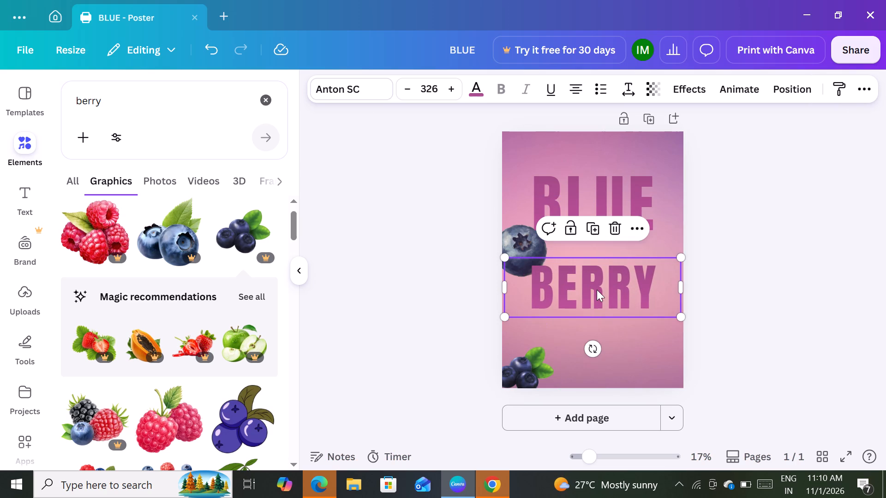
left_click_drag(631, 182, 634, 193)
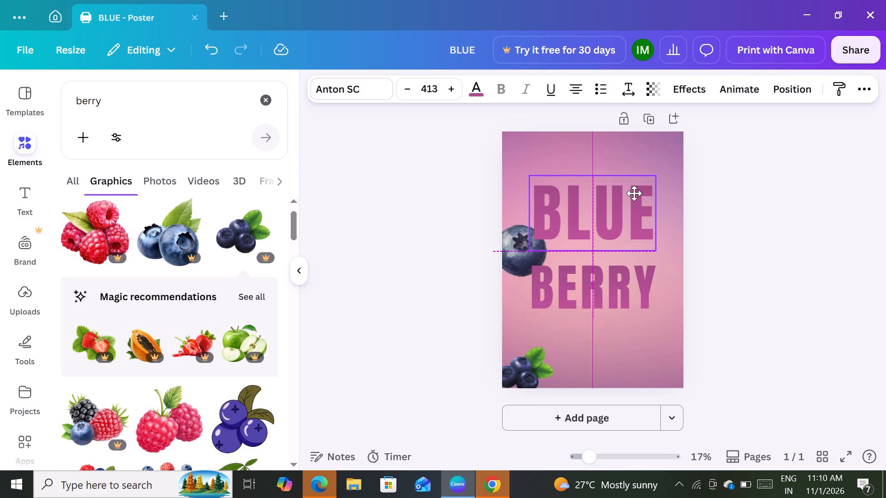
left_click_drag(634, 193, 634, 194)
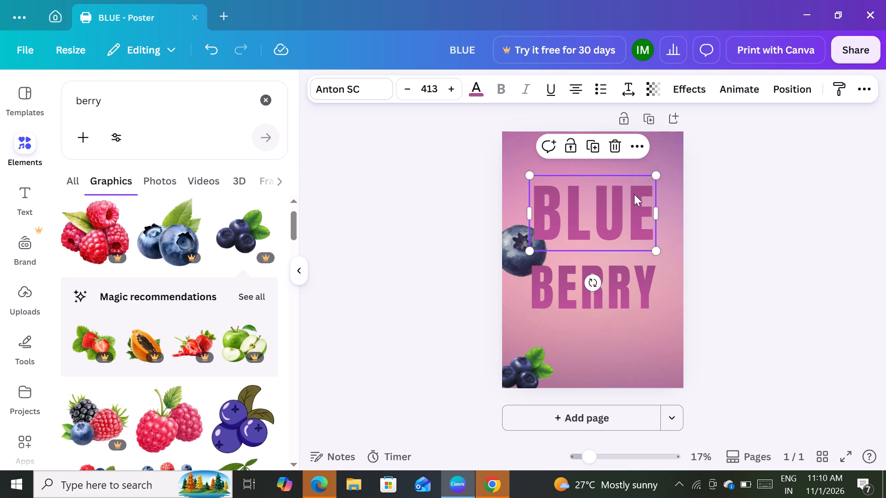
left_click(729, 227)
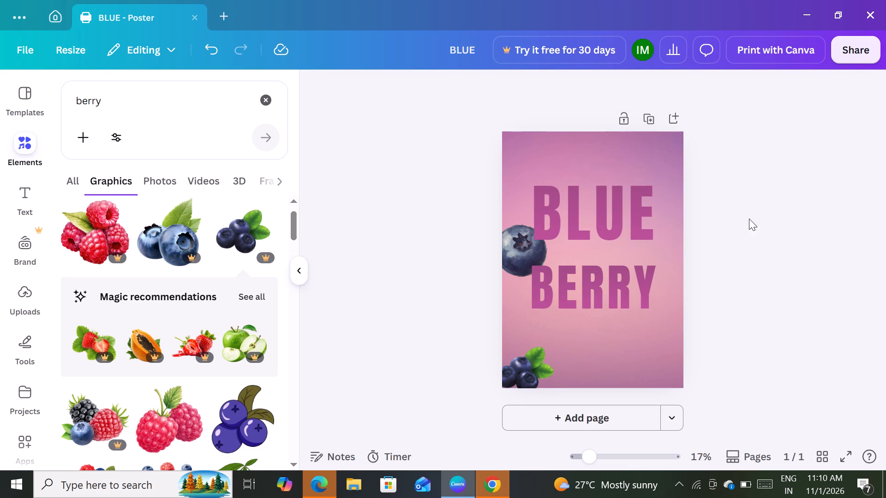
left_click(611, 268)
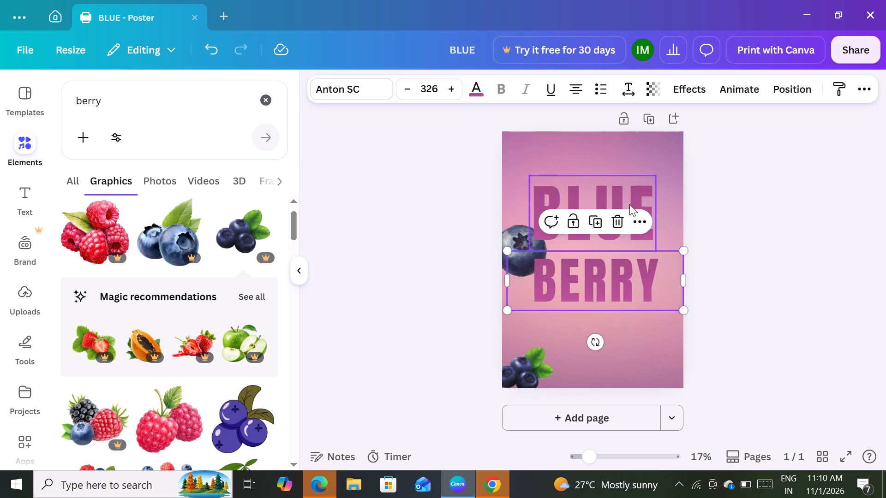
left_click_drag(629, 204, 629, 211)
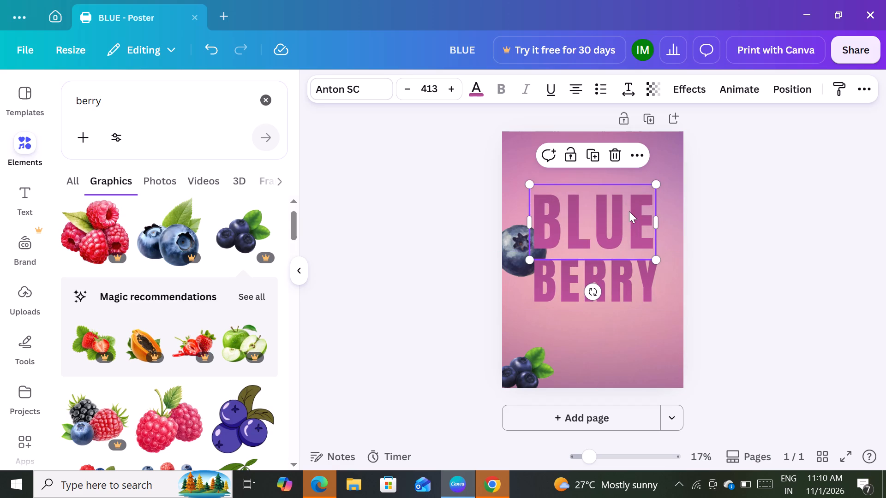
left_click(727, 225)
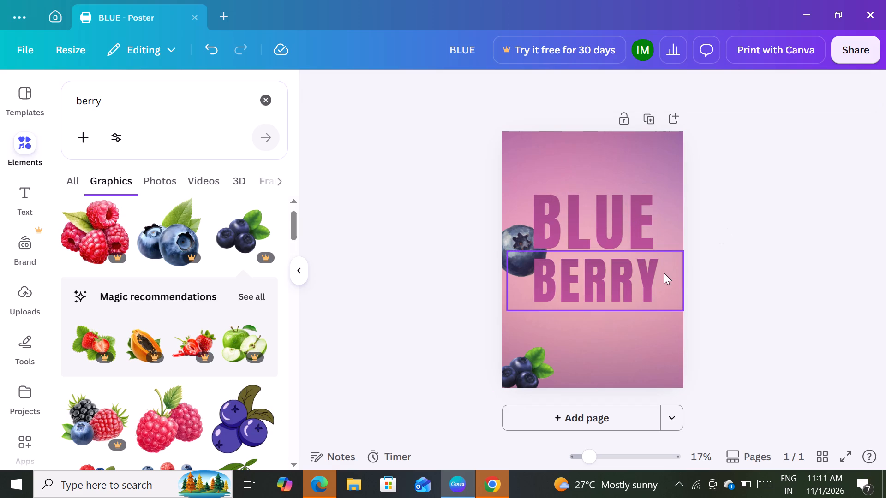
left_click(646, 279)
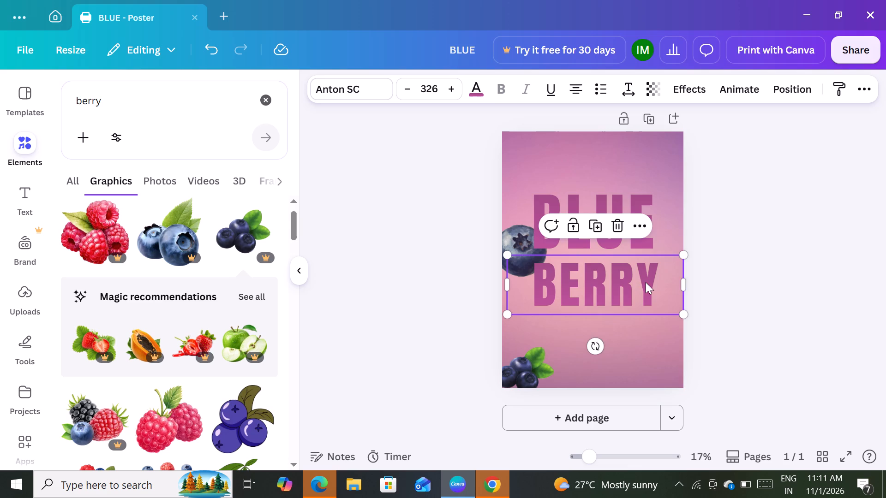
left_click(734, 281)
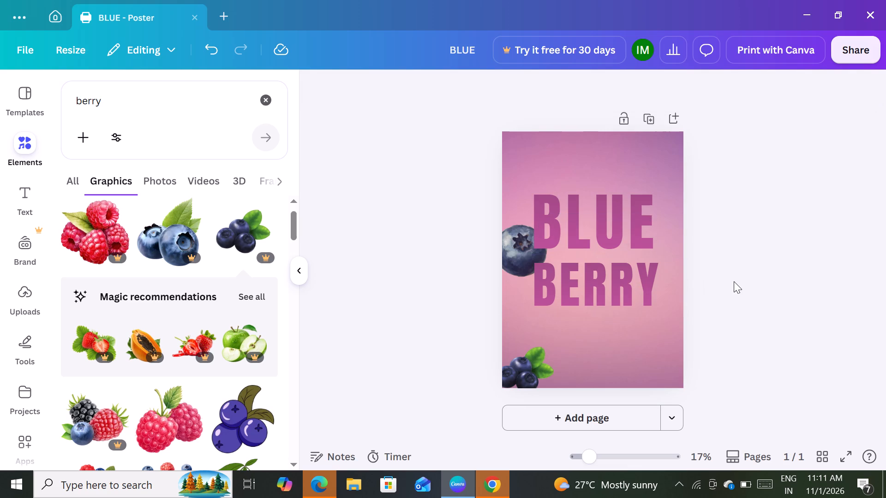
Shrink the round blueberry at the page's left edge slightly, keeping its upper-left corner in place.
left_click(521, 242)
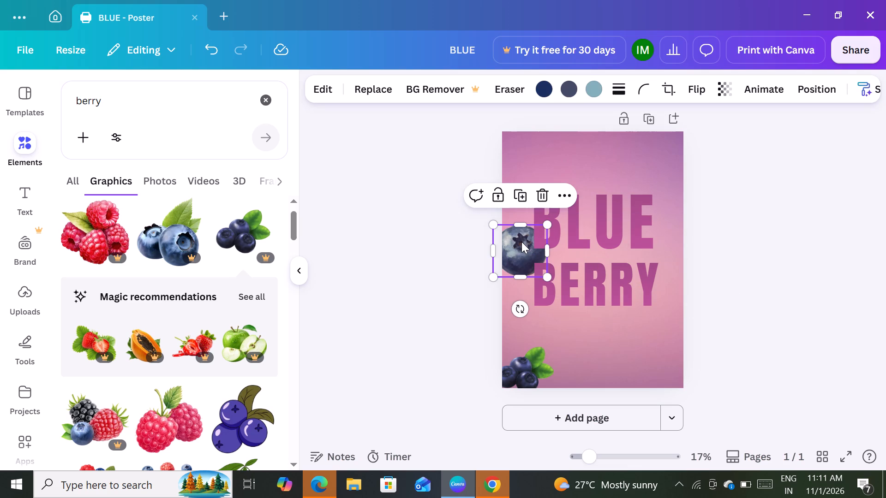
left_click_drag(551, 280, 551, 279)
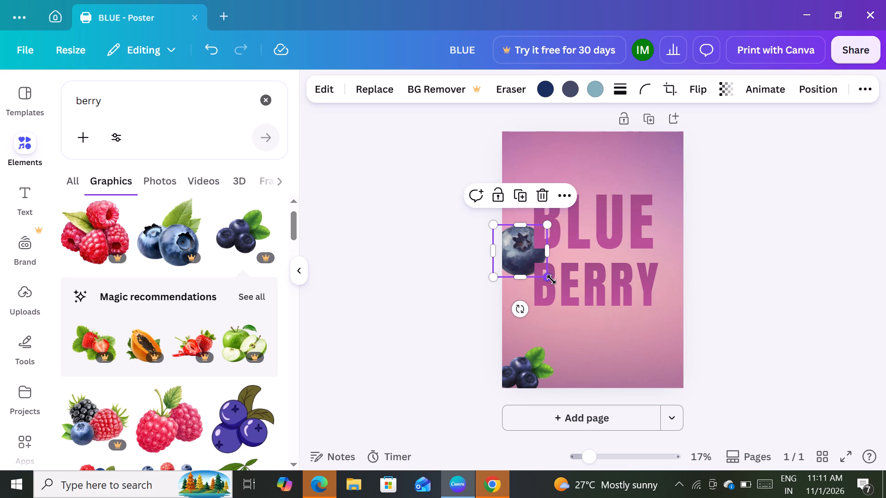
left_click_drag(551, 279, 544, 277)
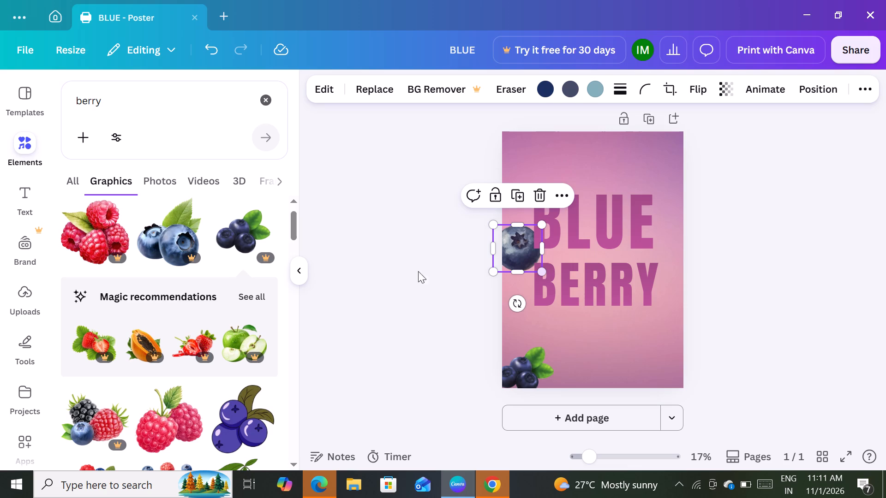
Shrink the leafy blueberry cluster in the page's bottom-left corner slightly, keeping its lower-left corner in place.
left_click(347, 307)
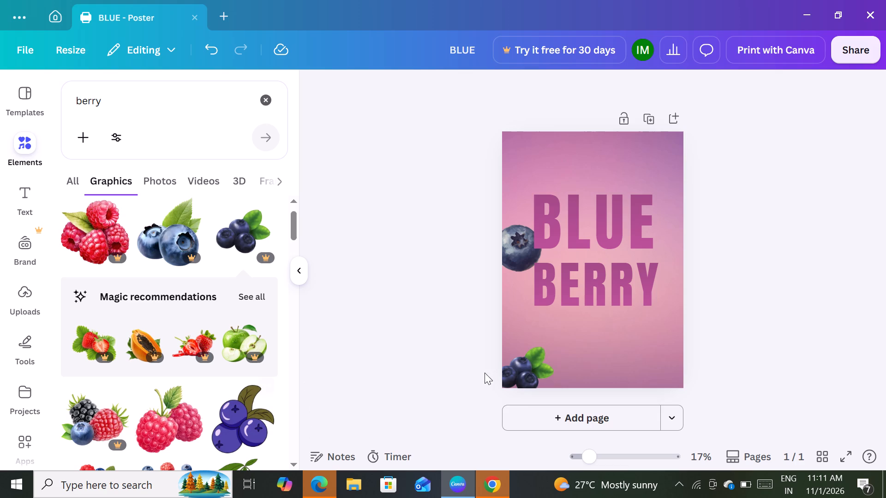
left_click(531, 370)
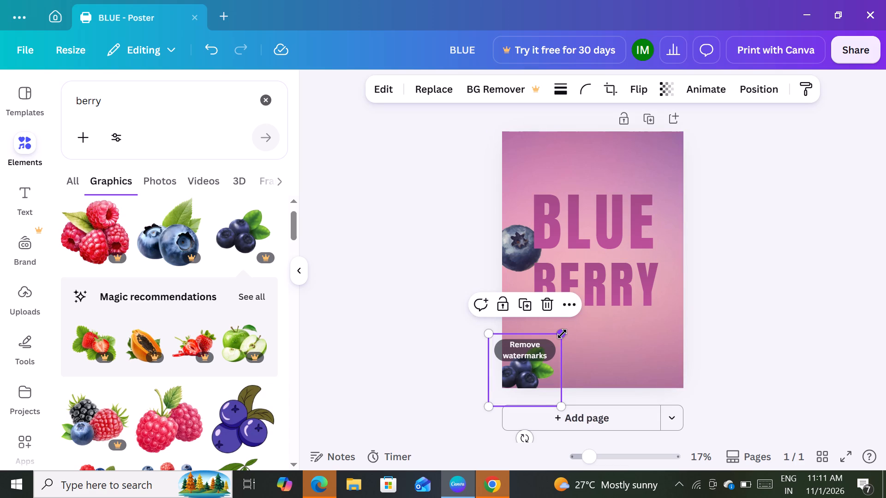
left_click_drag(562, 334, 554, 342)
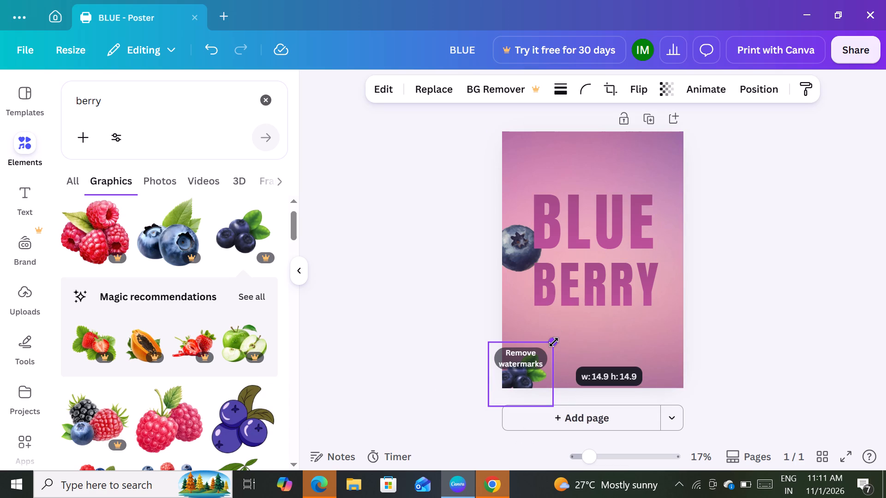
left_click_drag(554, 342, 560, 339)
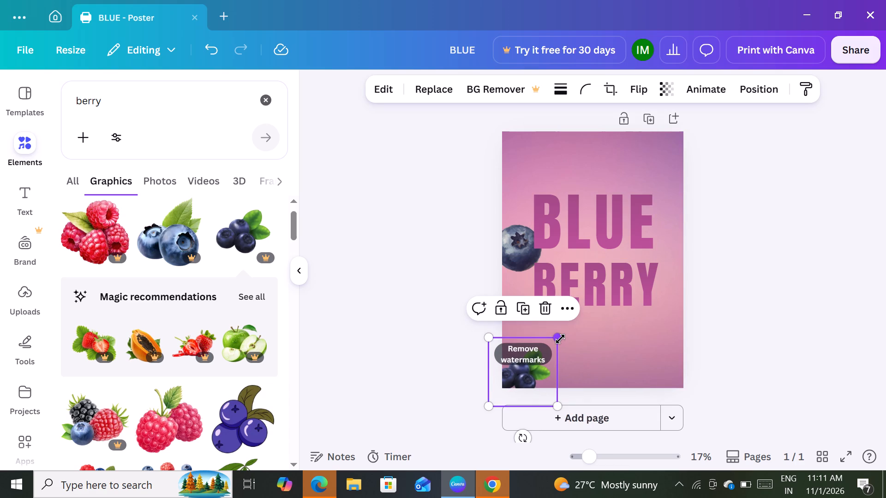
Set the leafy blueberry cluster's transparency to 88.
left_click(668, 79)
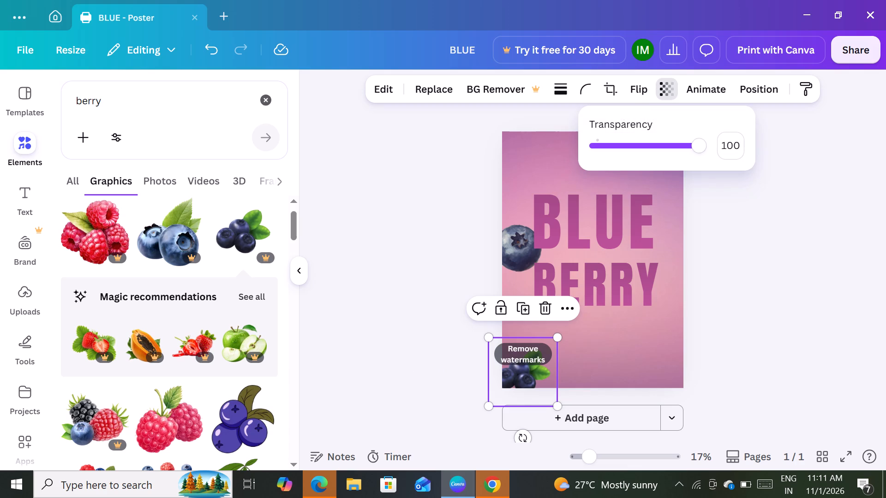
left_click_drag(705, 143, 679, 148)
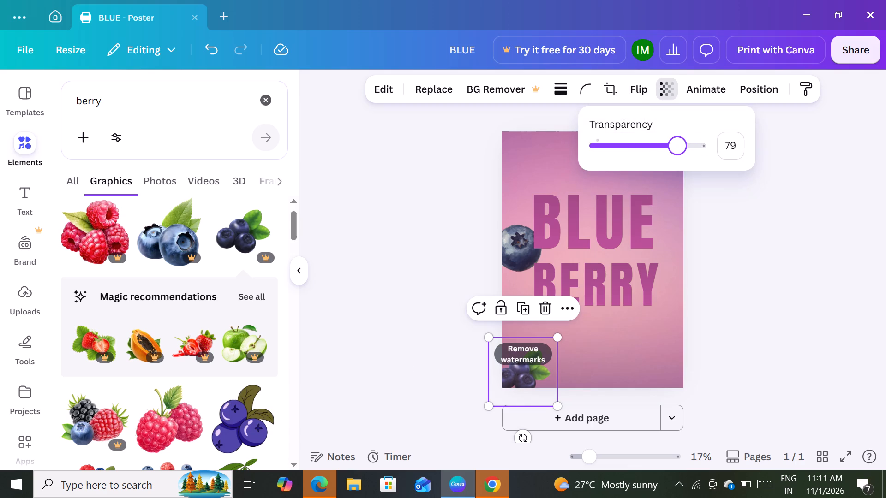
left_click_drag(679, 148, 688, 148)
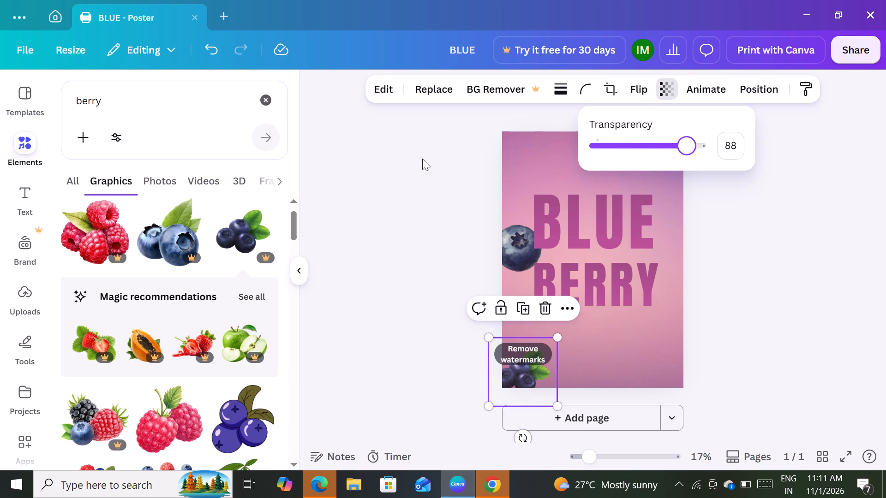
left_click(422, 159)
left_click(422, 159)
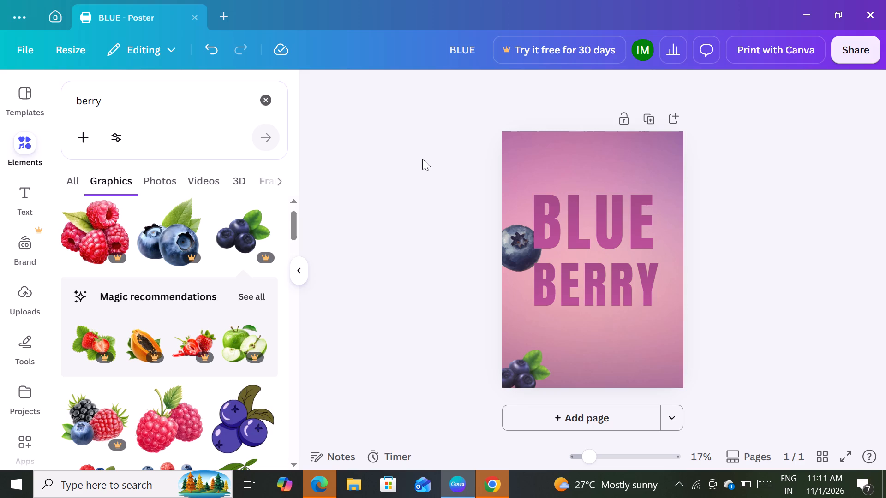
Add another dark round blueberry from the berry graphics and place it right of centre, overhanging the page's top edge.
scroll(211, 242, "down", 2)
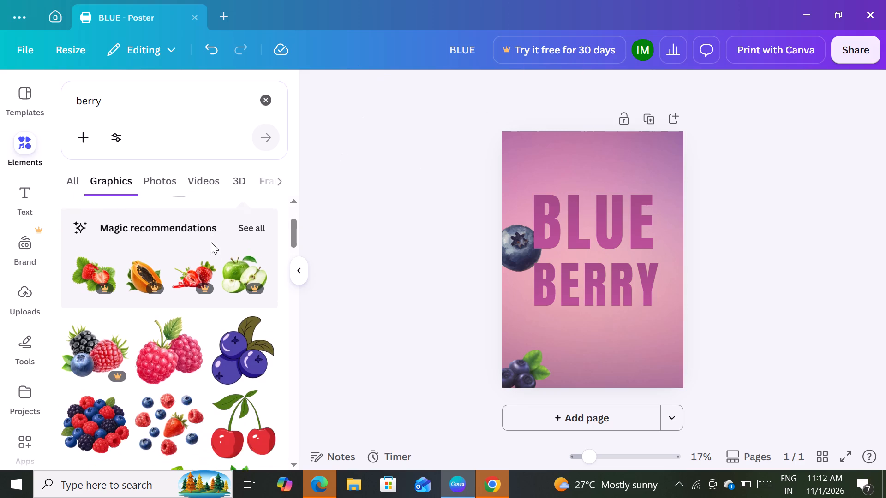
scroll(211, 242, "down", 7)
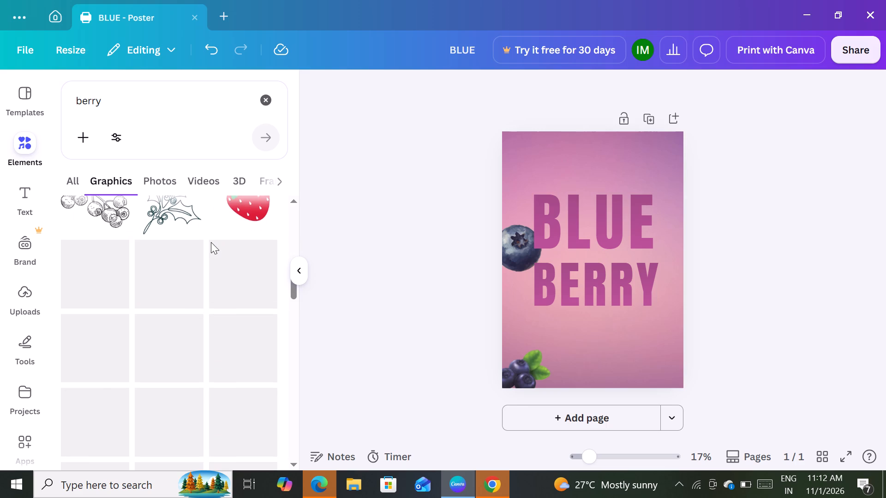
scroll(211, 242, "right", 1)
scroll(211, 242, "down", 1)
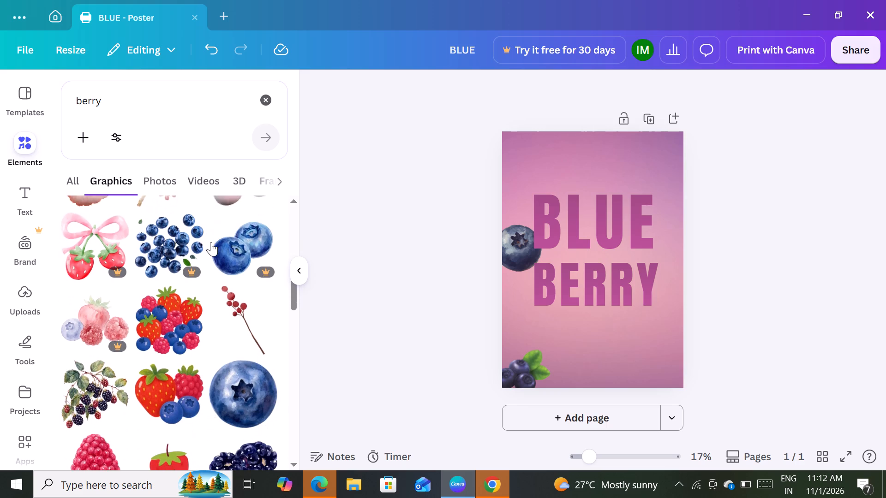
scroll(211, 242, "down", 4)
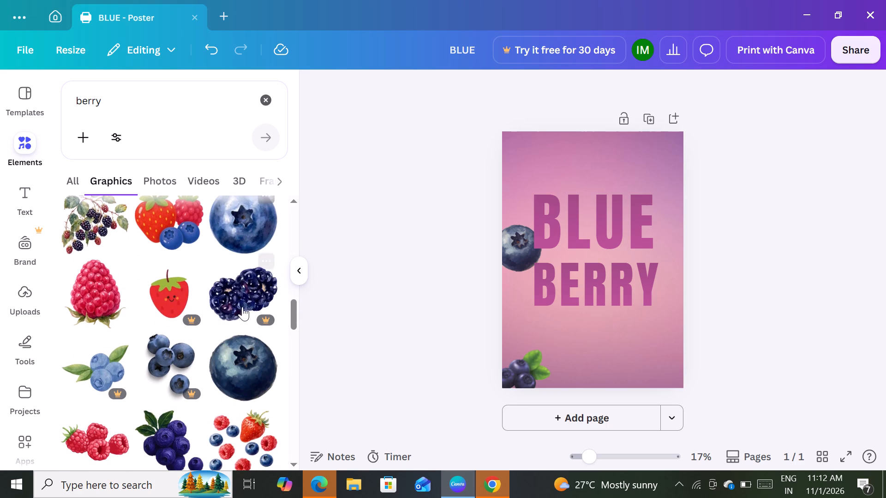
left_click(237, 366)
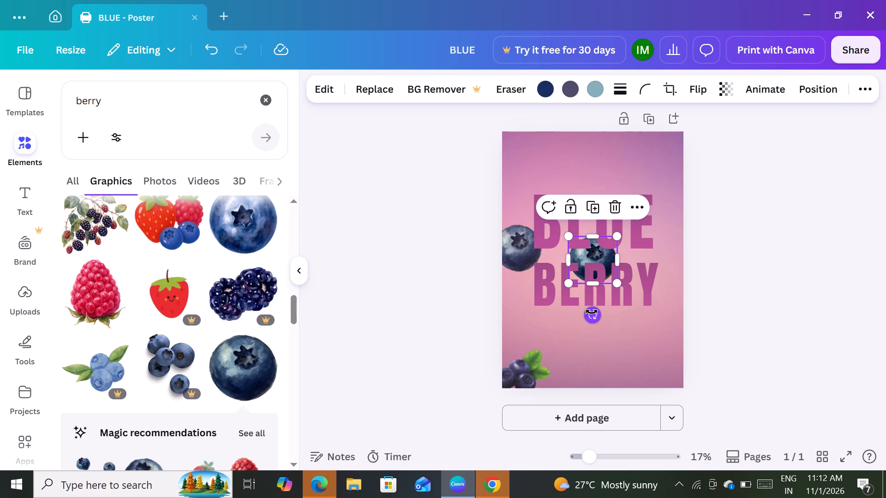
left_click_drag(593, 247, 647, 171)
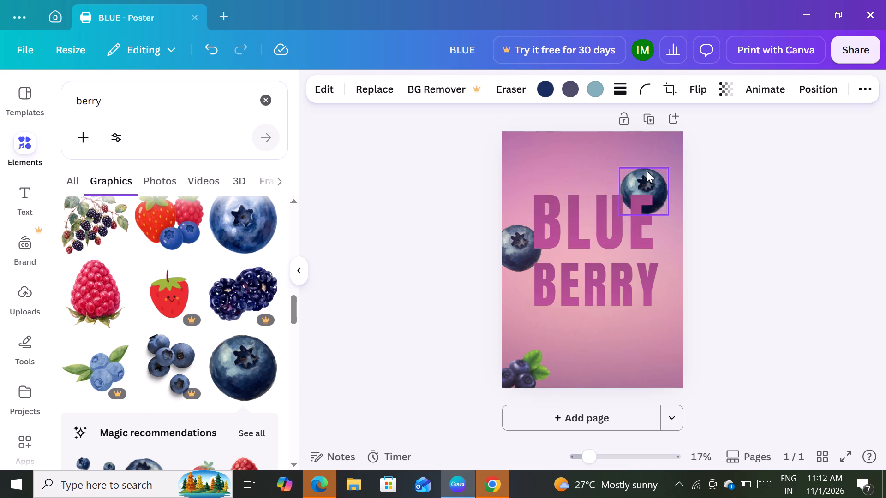
left_click_drag(647, 171, 662, 148)
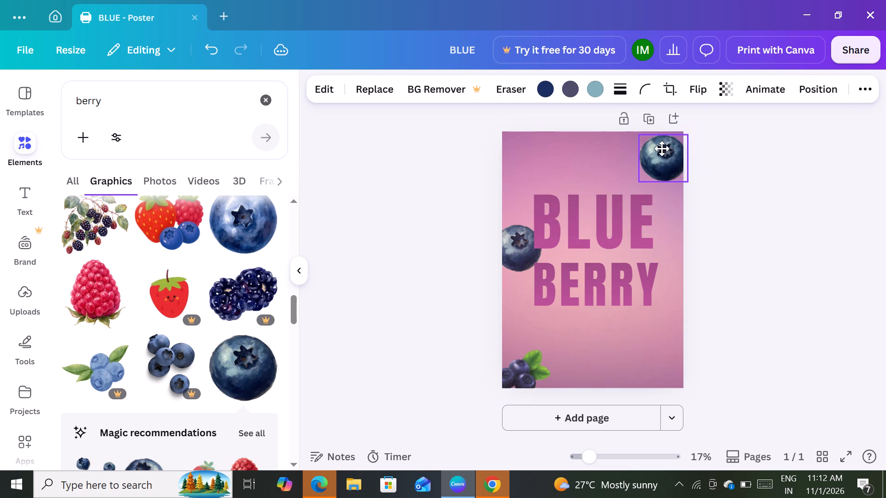
left_click_drag(662, 148, 666, 139)
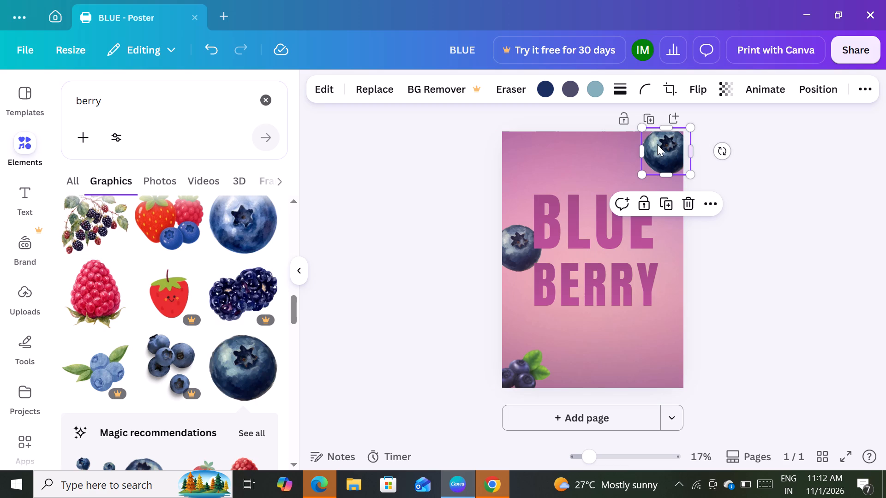
left_click_drag(657, 144, 635, 136)
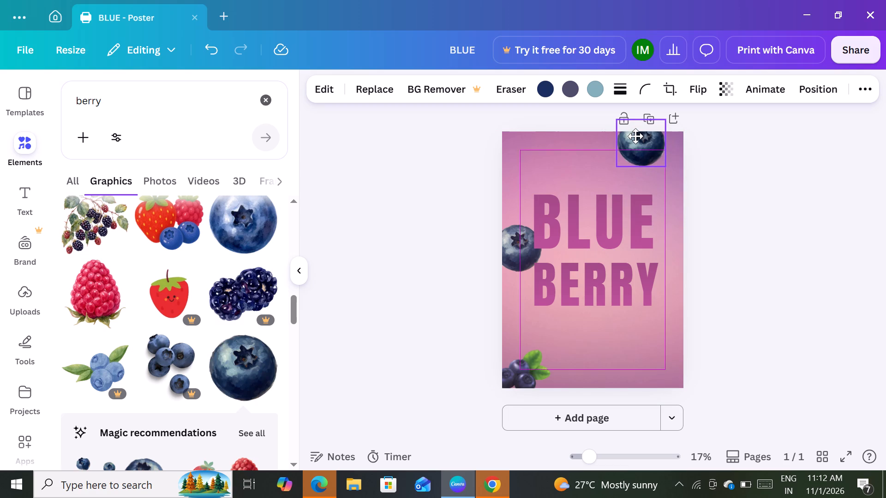
left_click_drag(635, 136, 635, 136)
left_click_drag(635, 136, 635, 135)
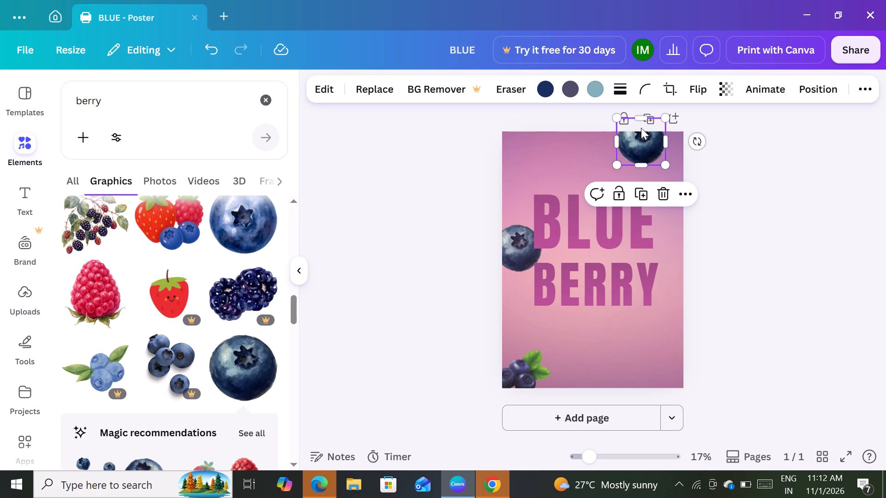
Set the transparency of the round blueberry at the page's top edge to 85.
left_click(717, 88)
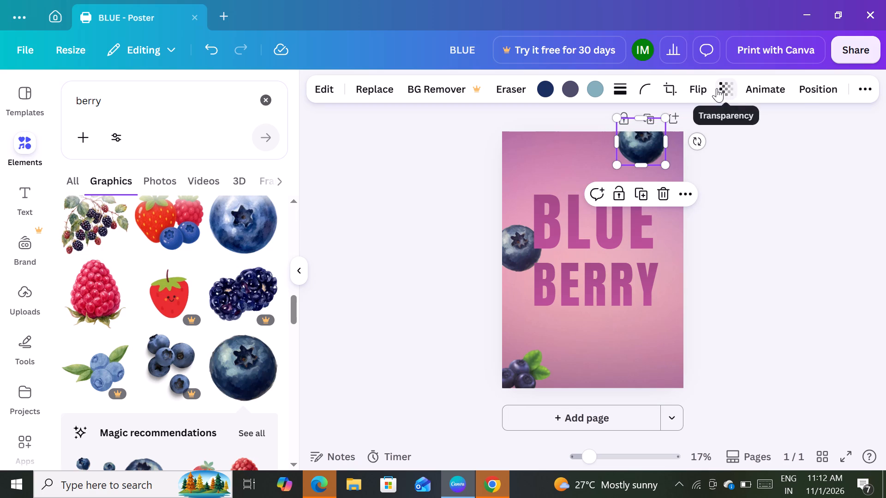
left_click(513, 245)
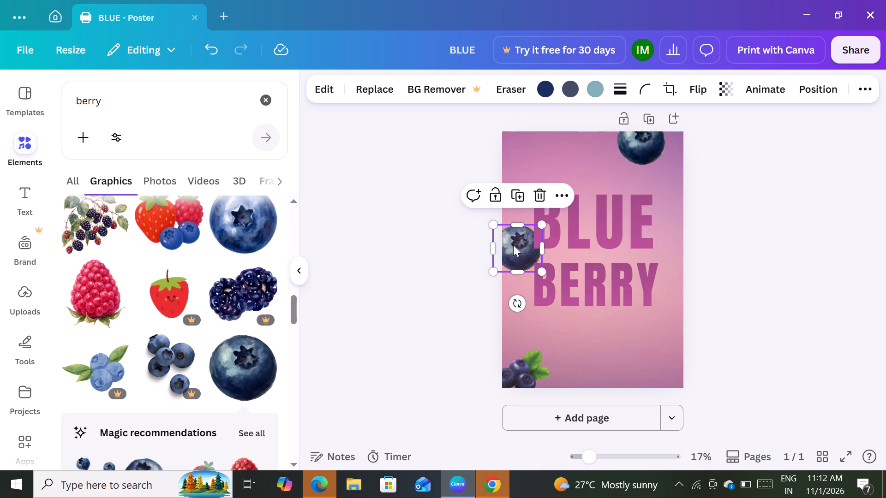
left_click(719, 93)
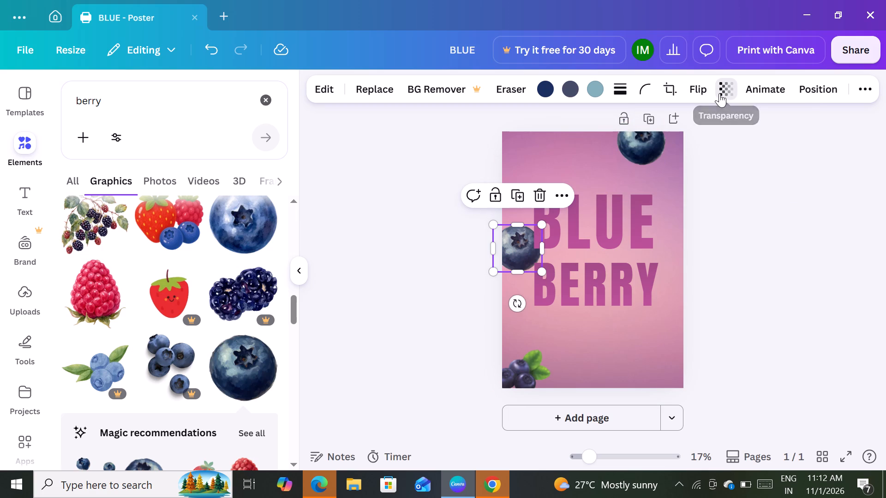
left_click_drag(745, 220, 667, 118)
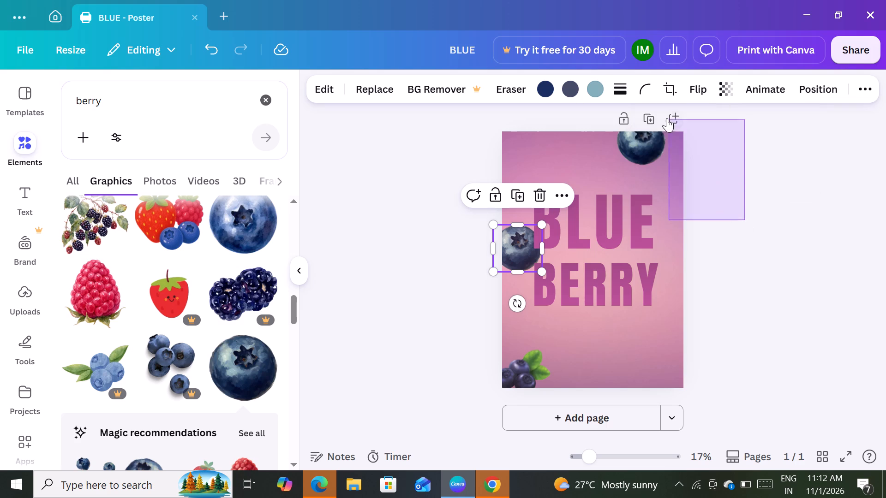
left_click_drag(667, 118, 733, 133)
left_click(733, 133)
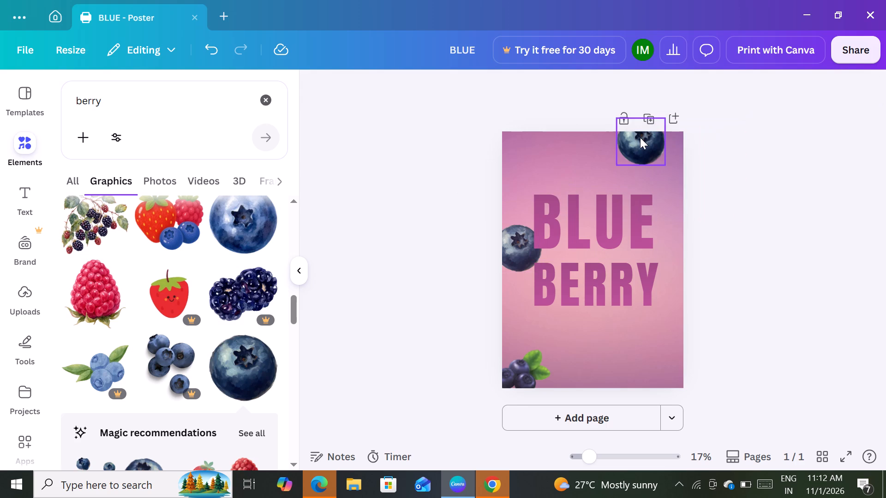
left_click(640, 137)
left_click(719, 92)
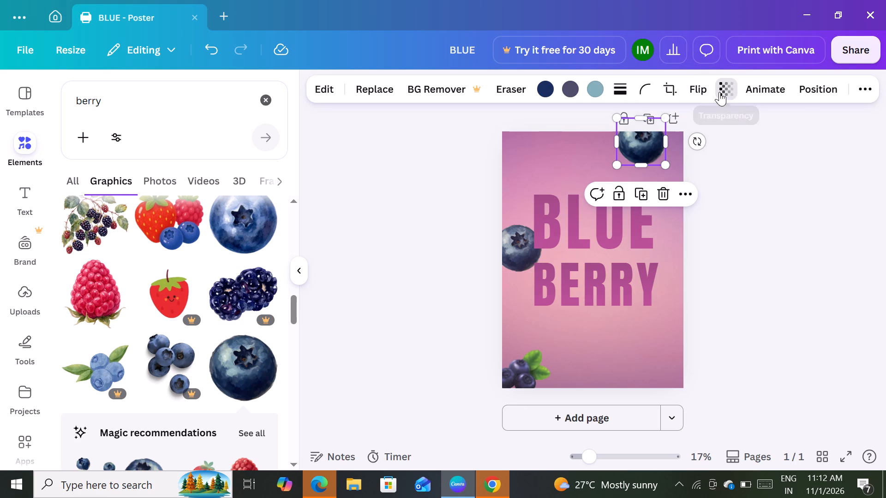
left_click_drag(754, 138, 743, 152)
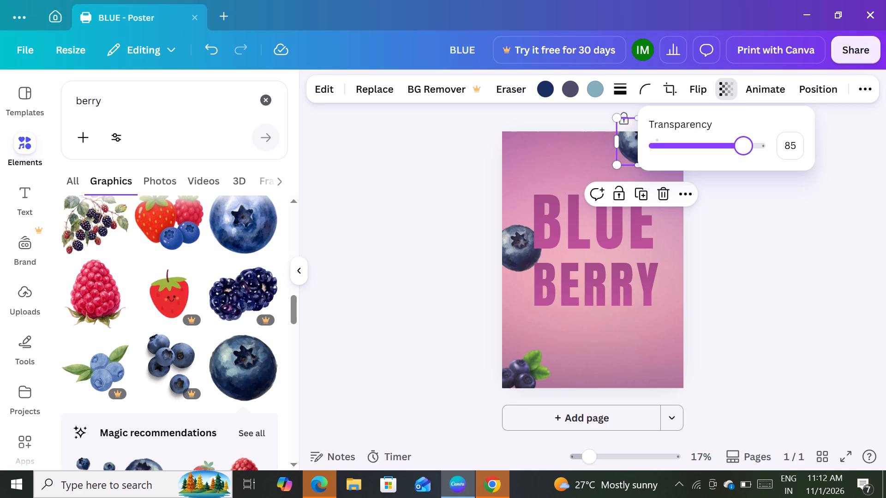
left_click_drag(743, 152, 743, 153)
left_click(778, 198)
left_click(778, 198)
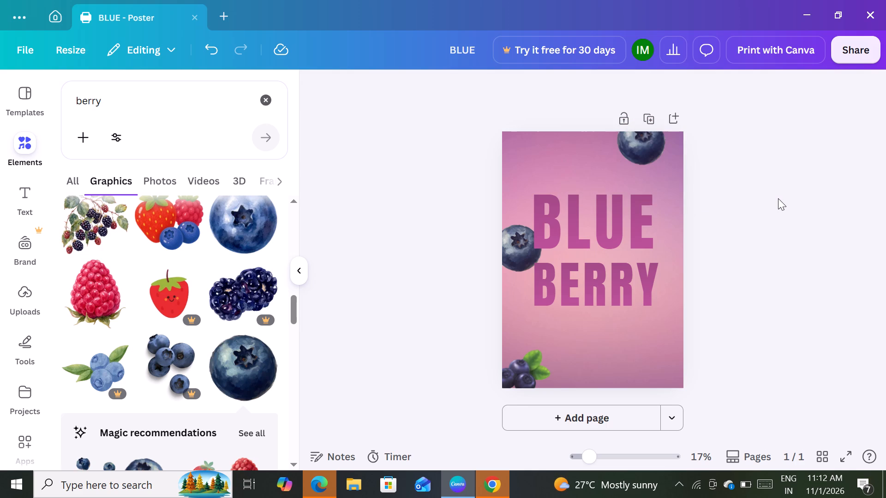
Shrink the round blueberry at the page's top edge to about three quarters size, keeping its upper-left corner in place.
left_click_drag(651, 128, 646, 166)
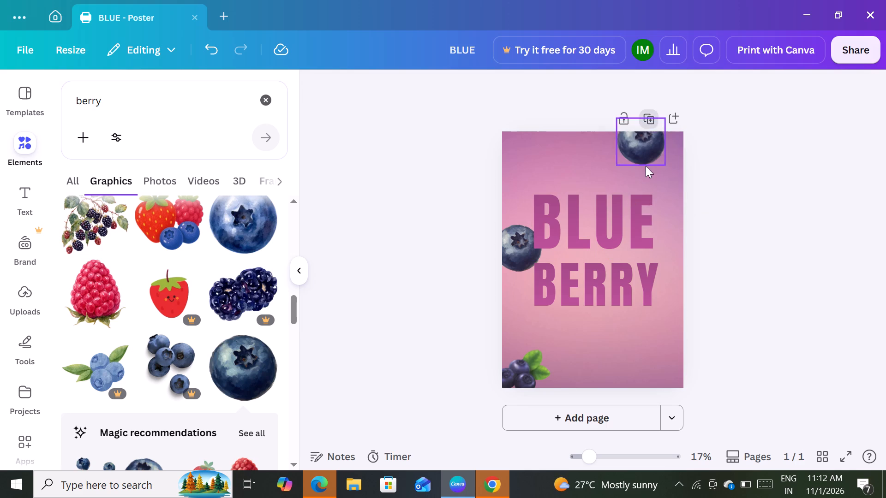
left_click_drag(646, 166, 646, 160)
left_click(646, 160)
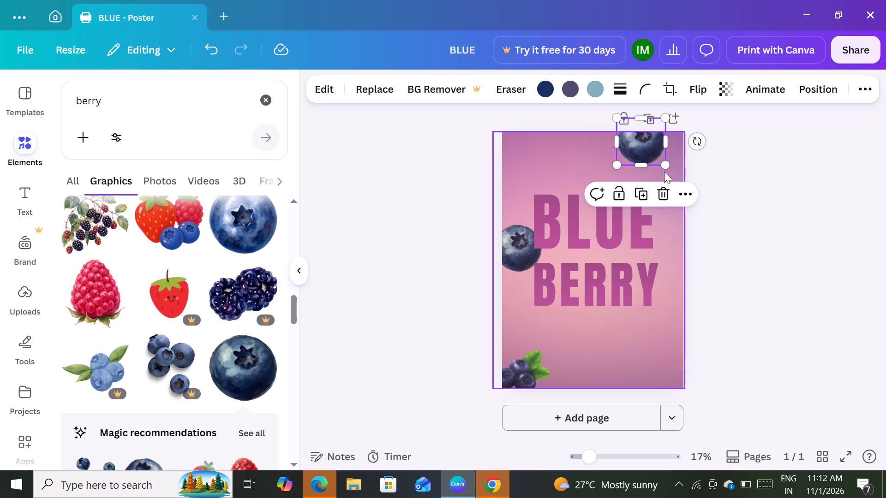
left_click_drag(659, 161, 643, 150)
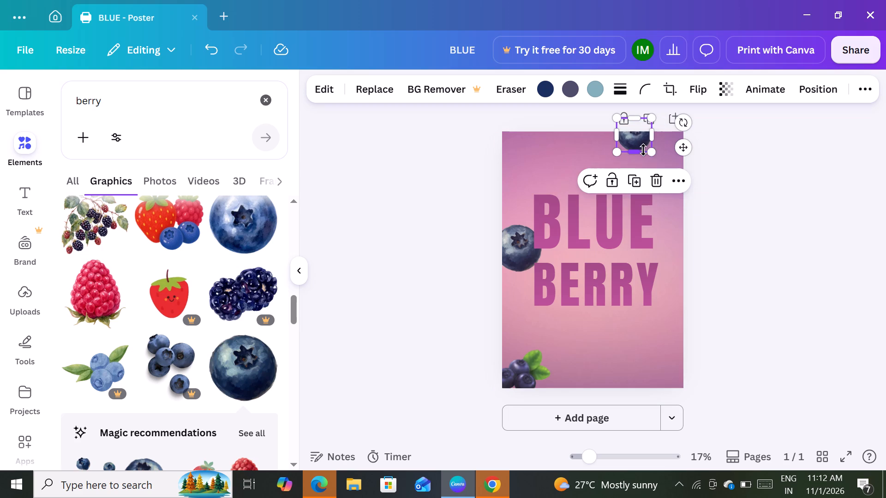
left_click(760, 178)
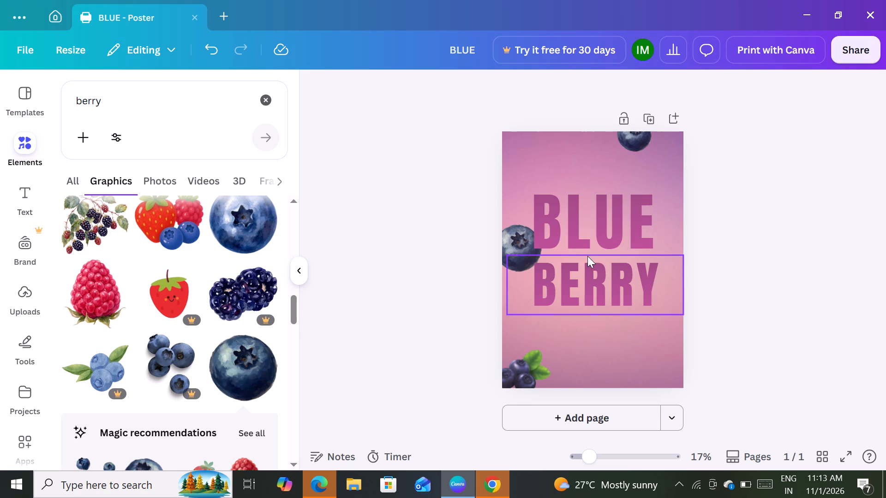
Move the round blueberry at the page's left edge inward and down, fully onto the page behind the "B" of "BERRY".
left_click_drag(521, 242, 531, 250)
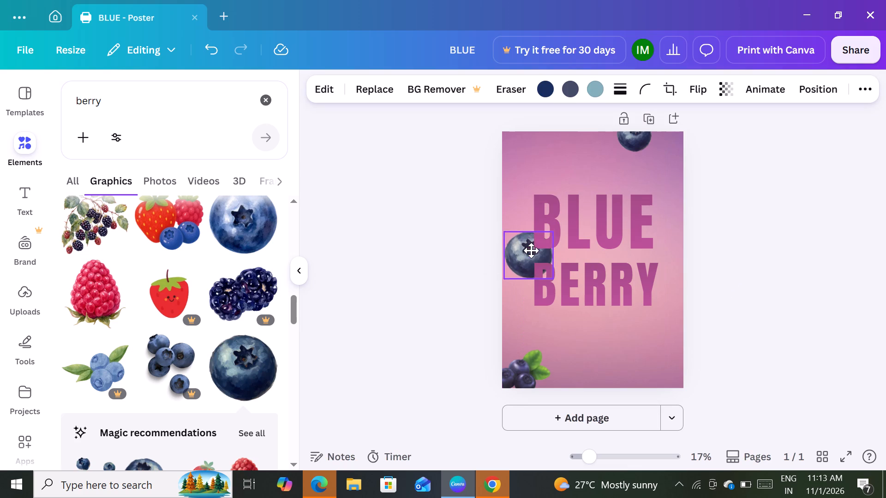
left_click_drag(531, 250, 536, 264)
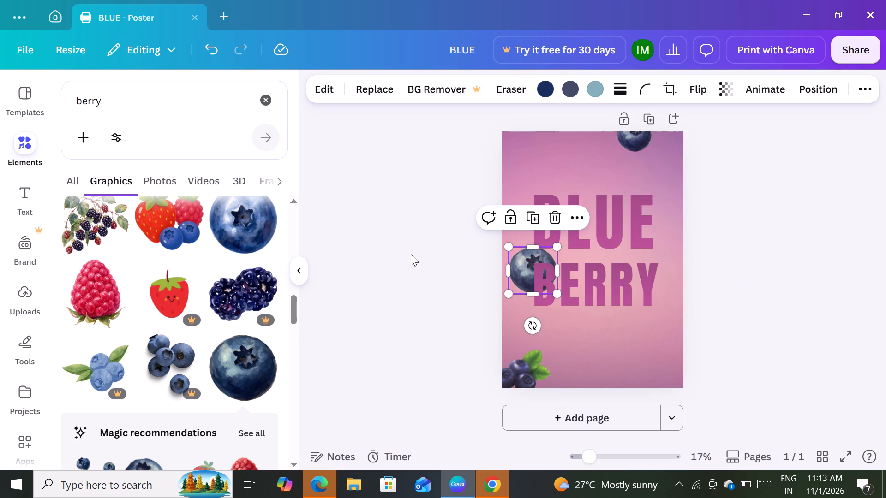
left_click(428, 218)
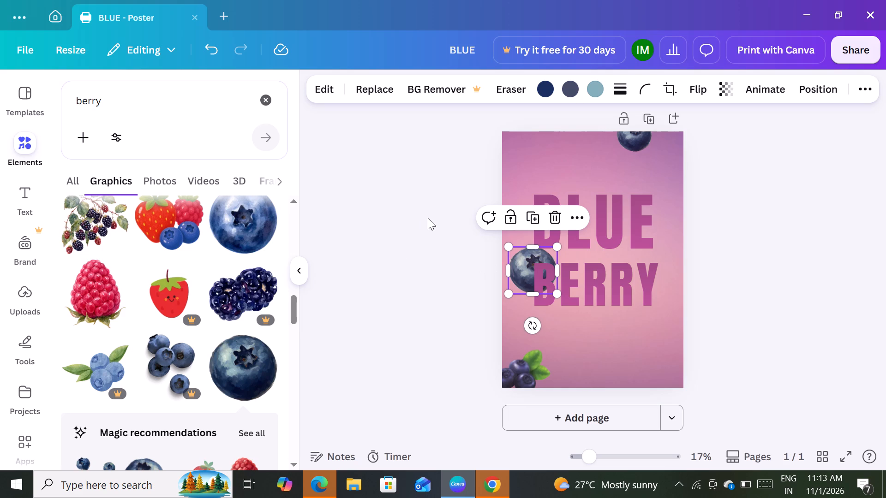
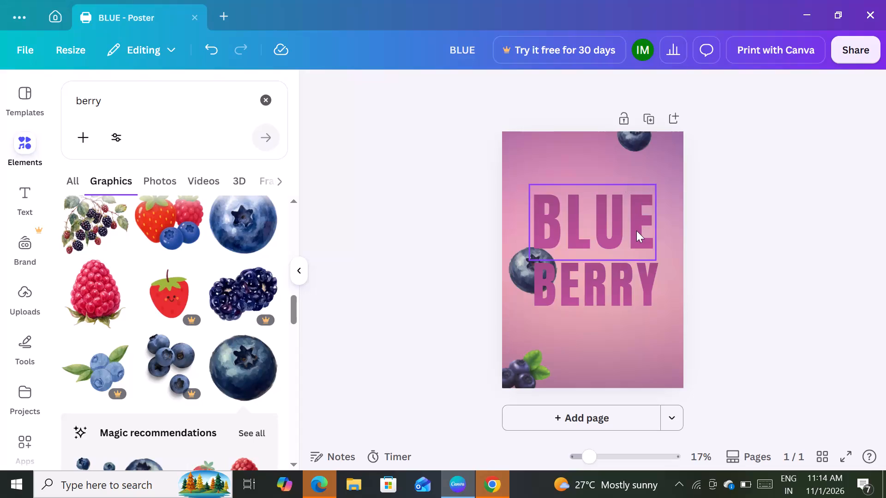
Set the transparency of the pink-purple gradient background graphic to 89.
left_click(655, 359)
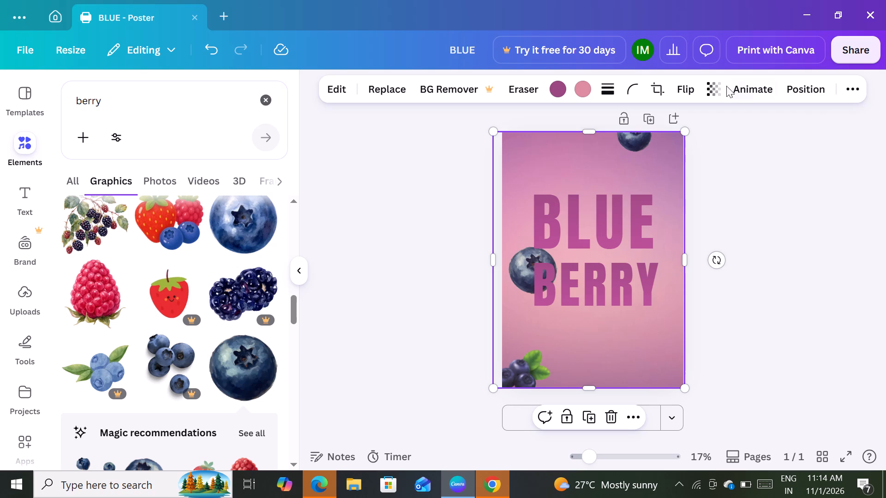
left_click(710, 86)
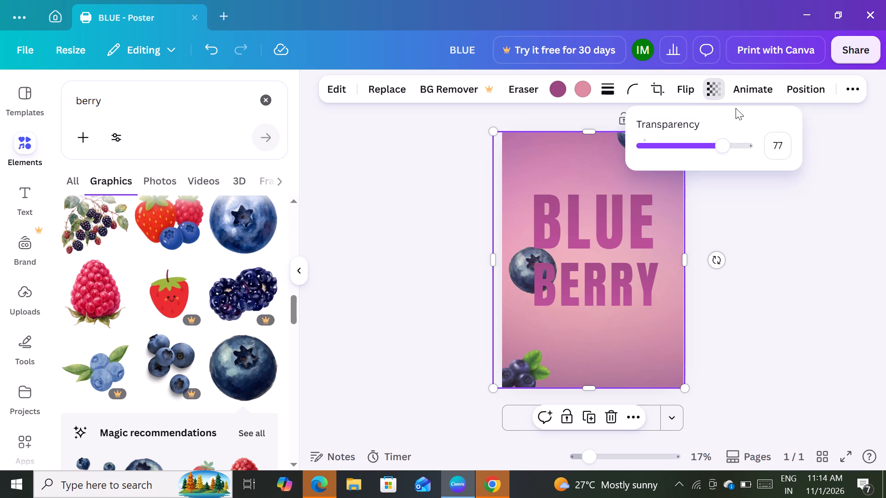
left_click_drag(726, 151, 743, 152)
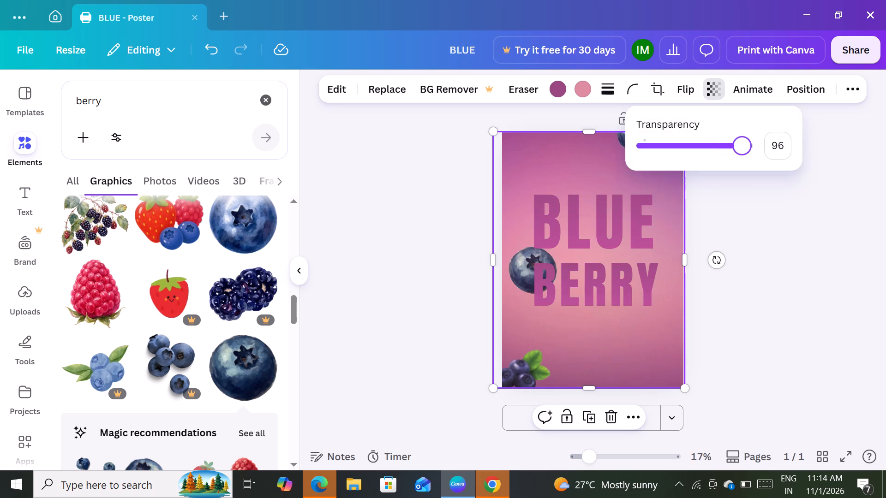
left_click_drag(743, 152, 736, 156)
left_click(770, 248)
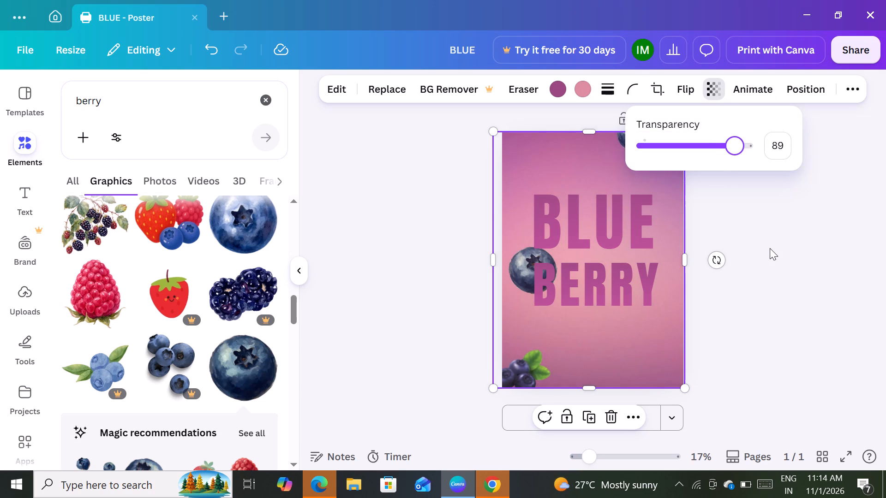
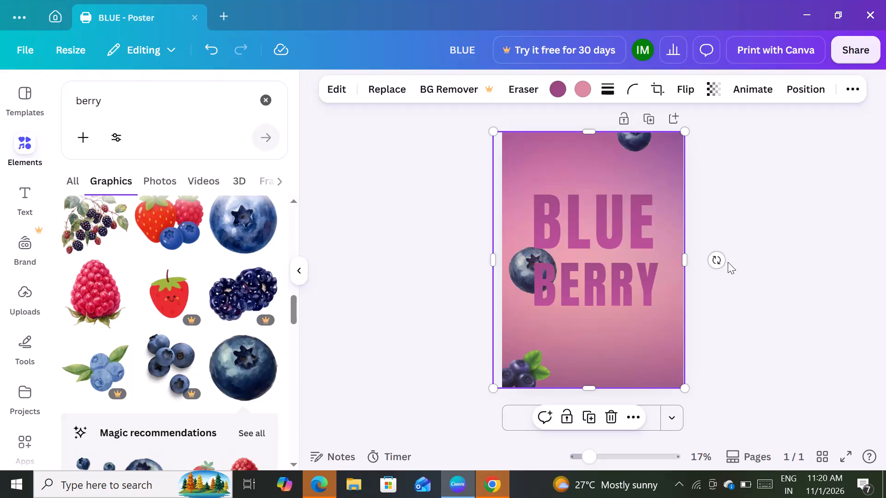
Deselect the pink-purple gradient background graphic on the poster.
left_click(728, 262)
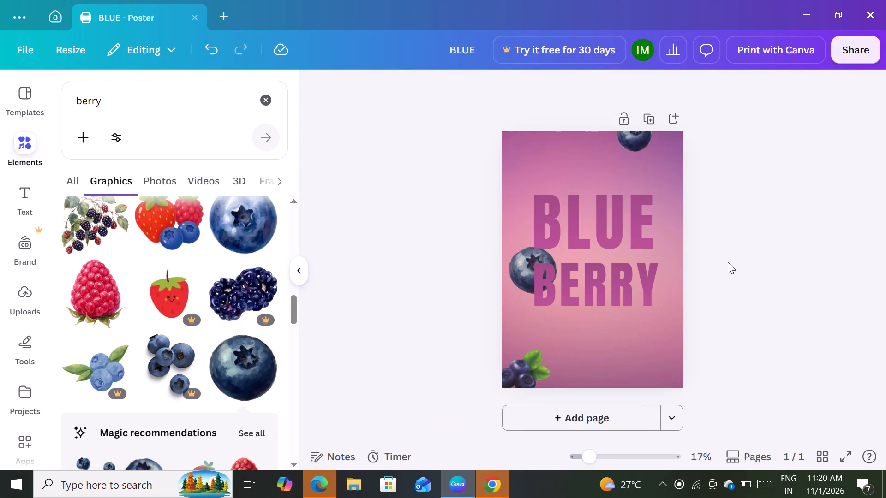
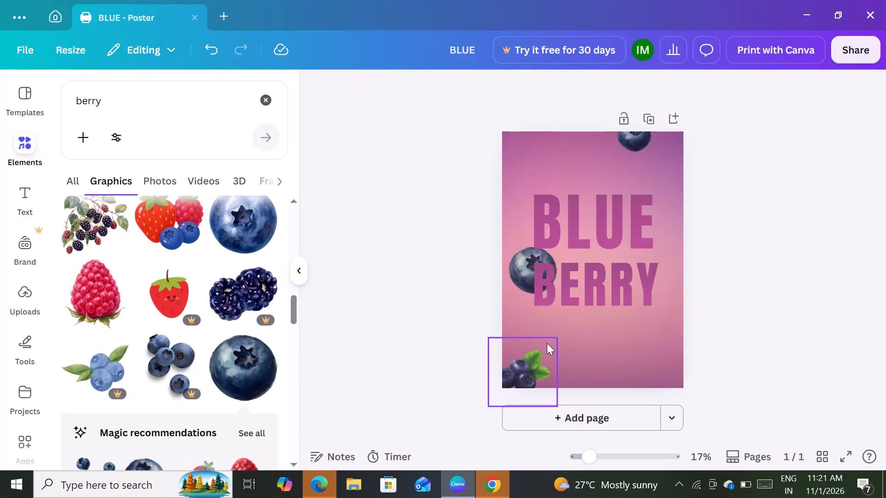
Delete the leafy blueberry cluster graphic at the poster's lower-left corner.
left_click(515, 371)
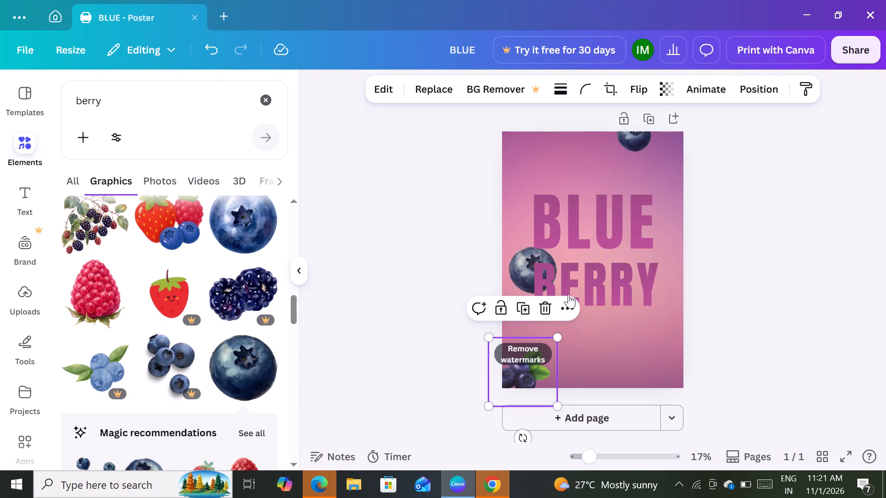
left_click(539, 306)
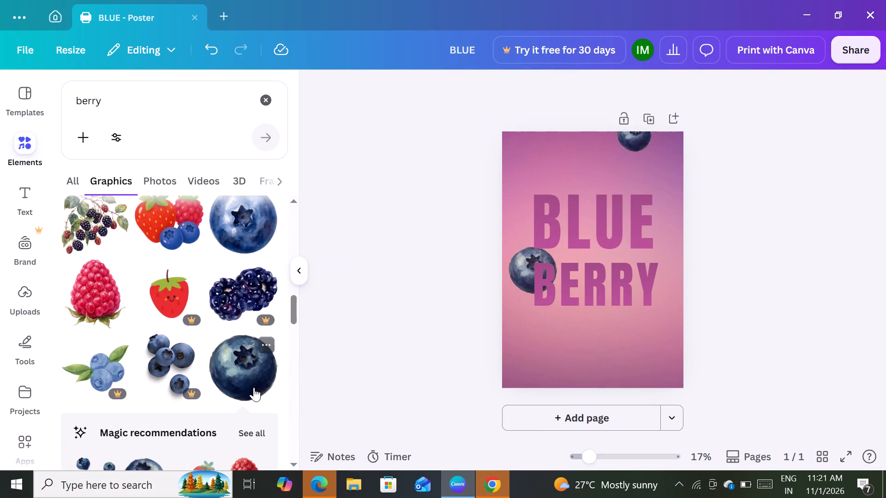
Shift the "BERRY" text aside and move the blueberry behind it to the poster's lower-left corner, partly off the page.
left_click_drag(525, 260, 509, 255)
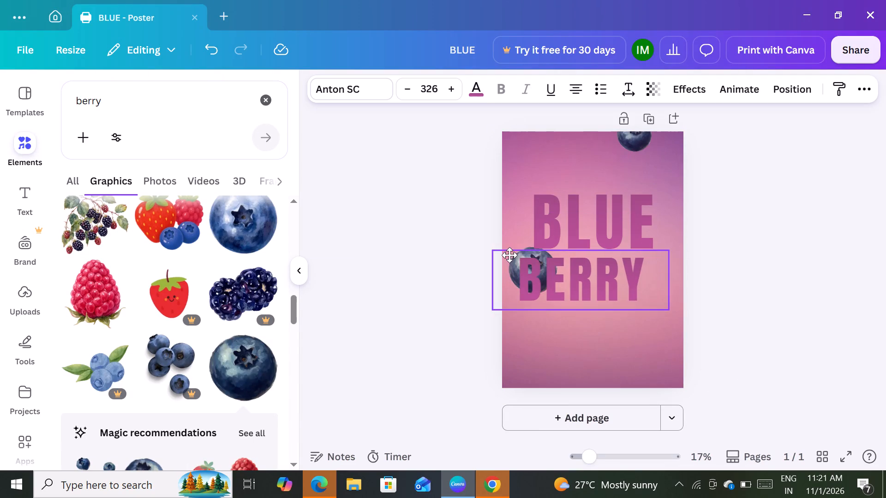
left_click_drag(509, 255, 559, 265)
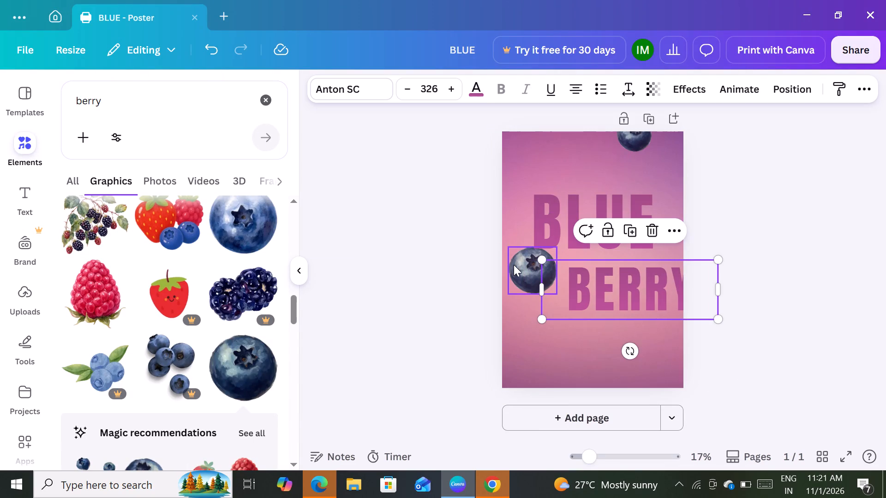
left_click_drag(514, 265, 504, 369)
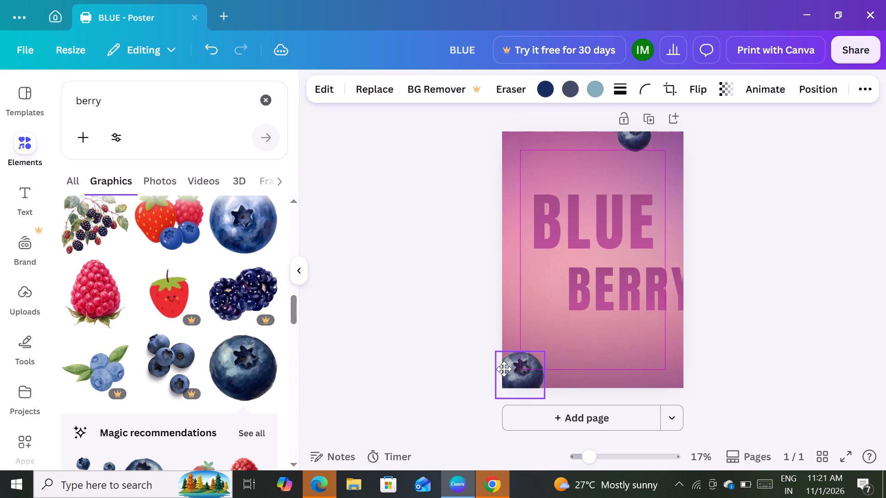
left_click_drag(504, 369, 498, 369)
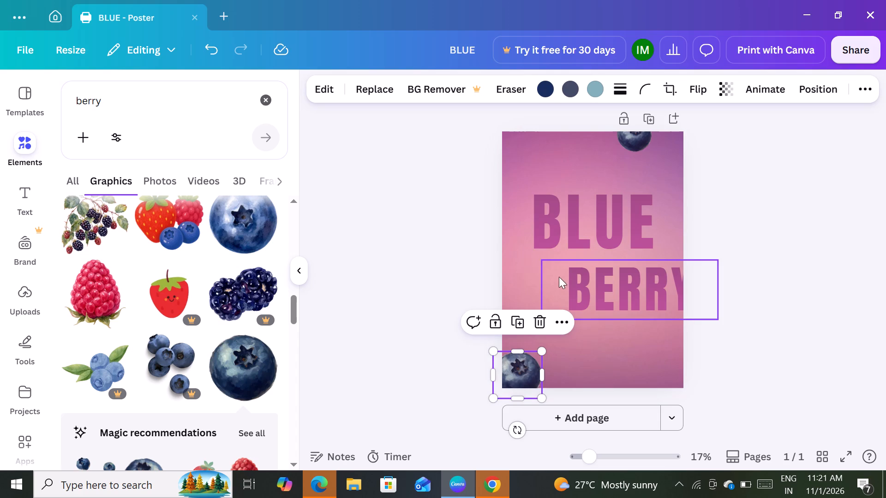
Move the "BERRY" text back below "BLUE", centred horizontally on the poster.
left_click_drag(579, 275, 544, 275)
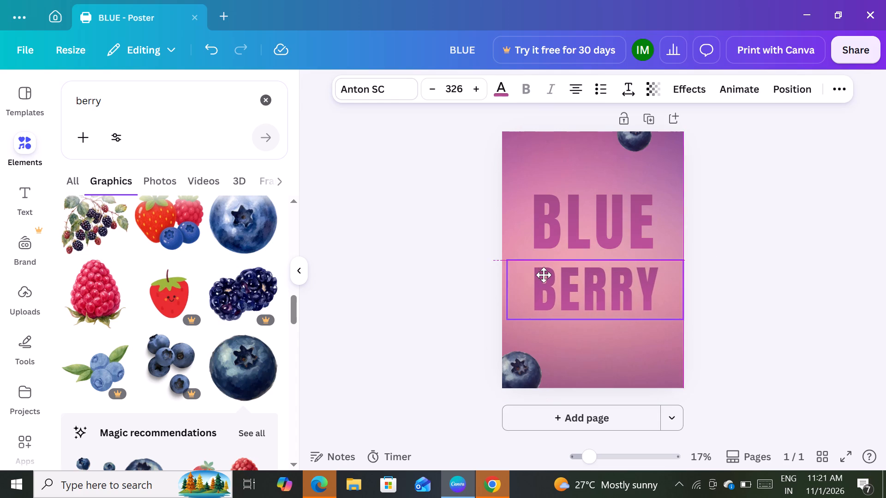
left_click_drag(544, 275, 541, 273)
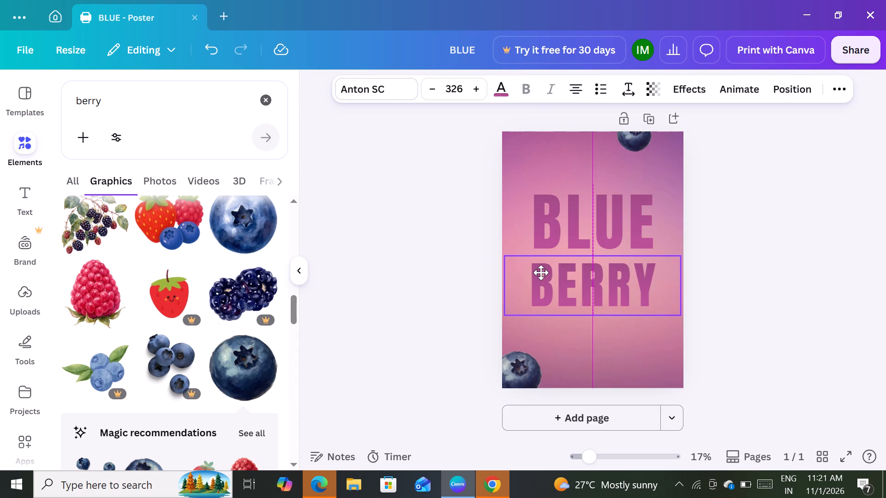
left_click_drag(541, 273, 541, 272)
left_click(374, 257)
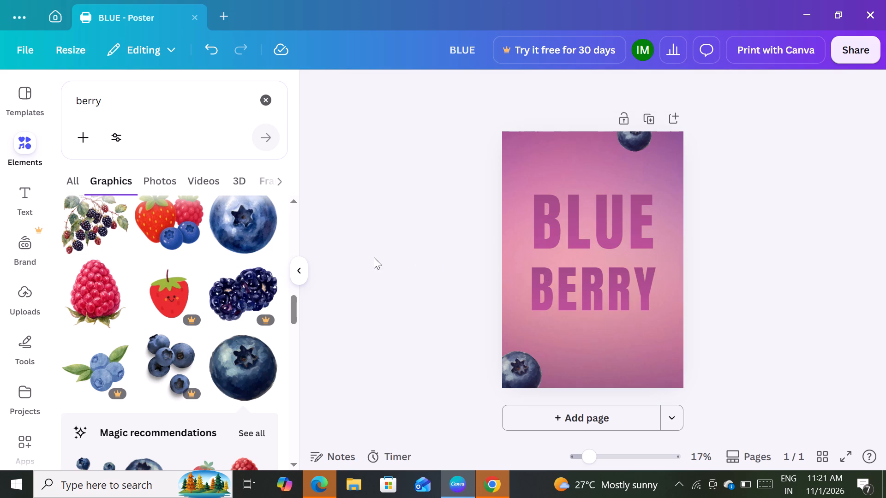
Move the blueberry at the poster's top edge to the right page edge, just above the end of "BLUE", partly cut off.
left_click_drag(627, 140, 636, 152)
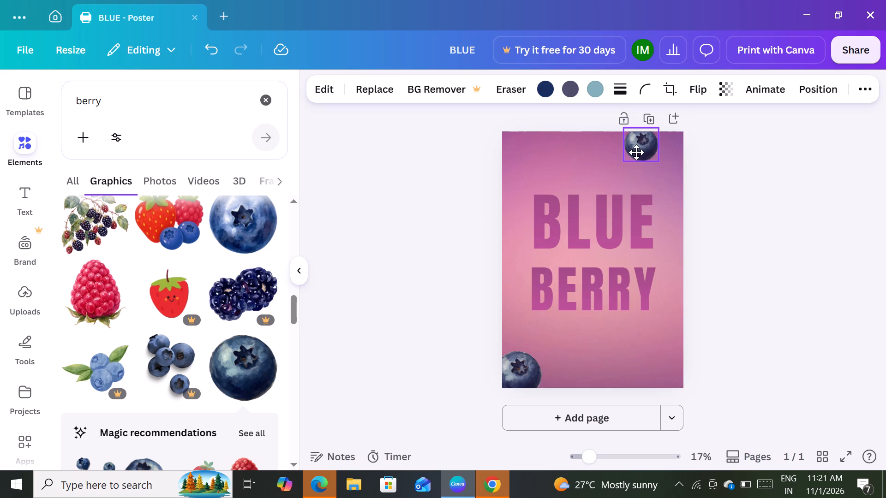
left_click_drag(636, 152, 638, 151)
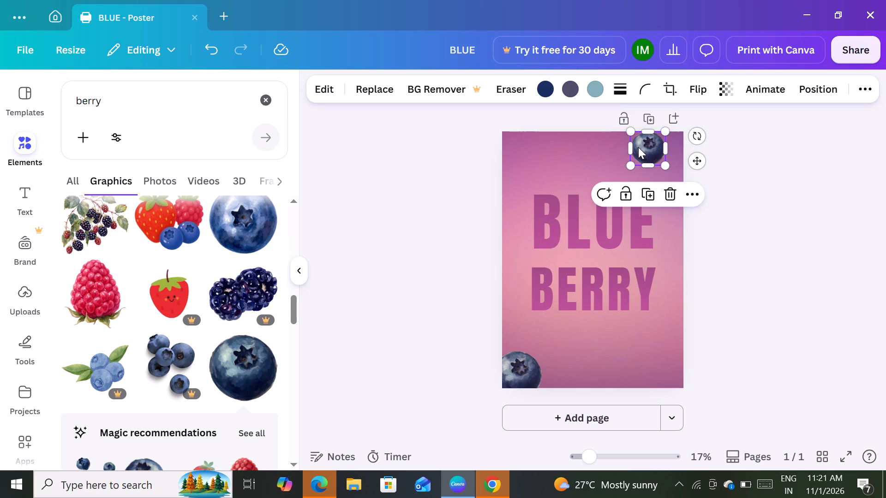
left_click_drag(648, 149, 653, 144)
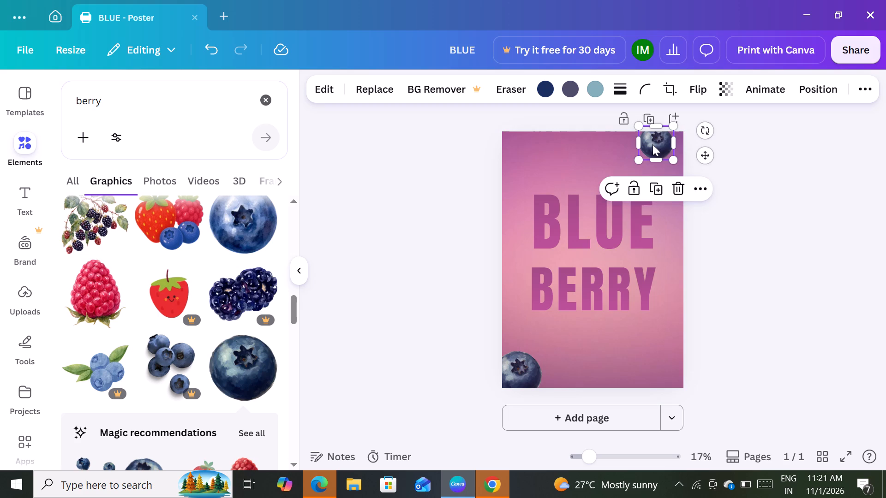
left_click(403, 202)
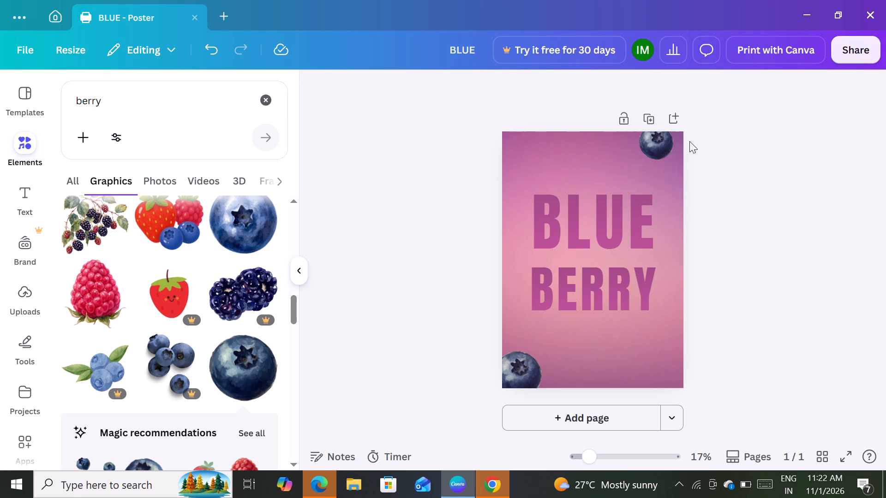
left_click_drag(651, 154, 673, 152)
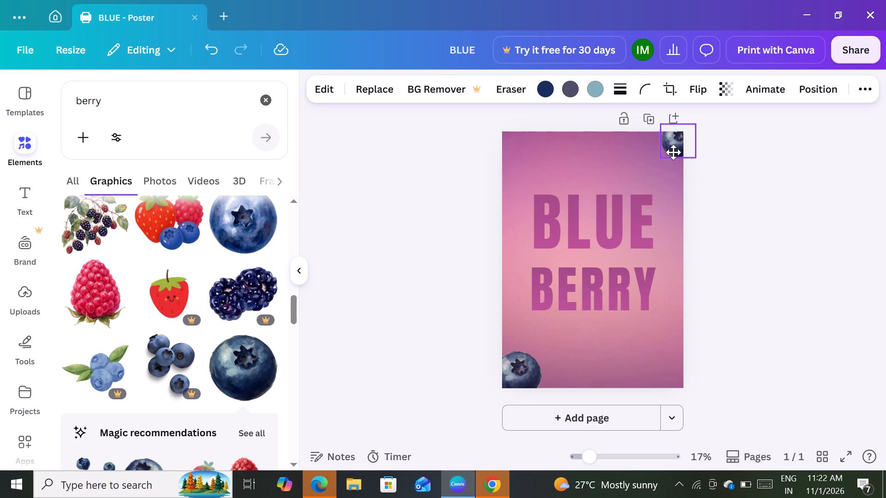
left_click_drag(673, 152, 666, 153)
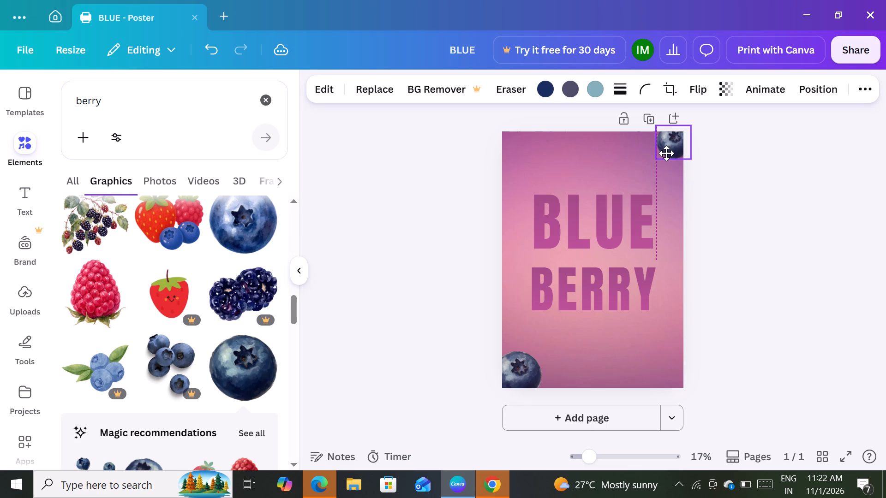
left_click_drag(666, 153, 664, 154)
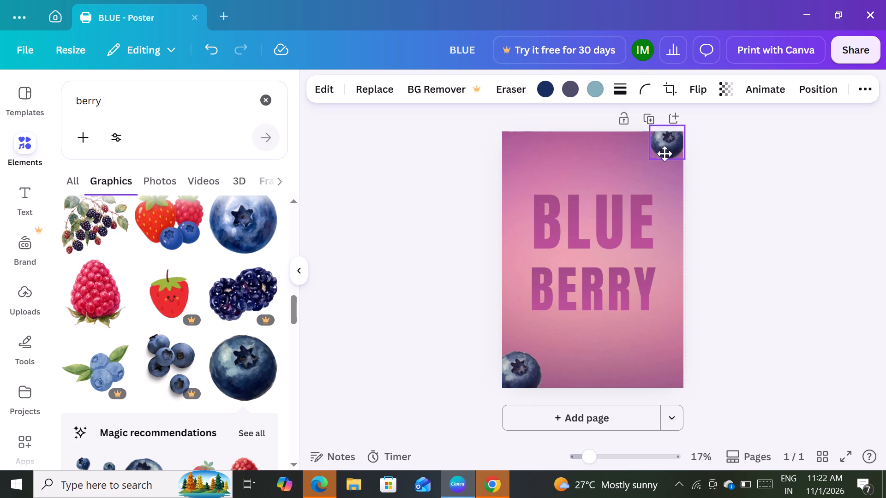
left_click_drag(664, 154, 667, 159)
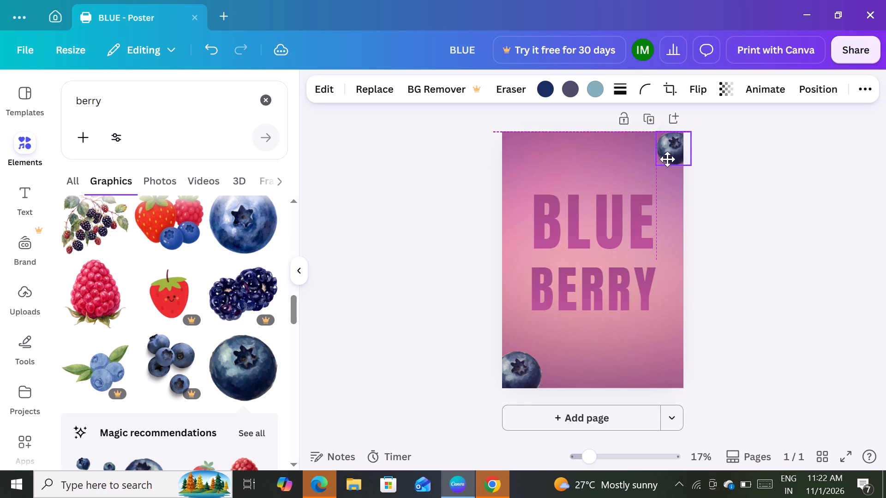
left_click_drag(667, 159, 670, 165)
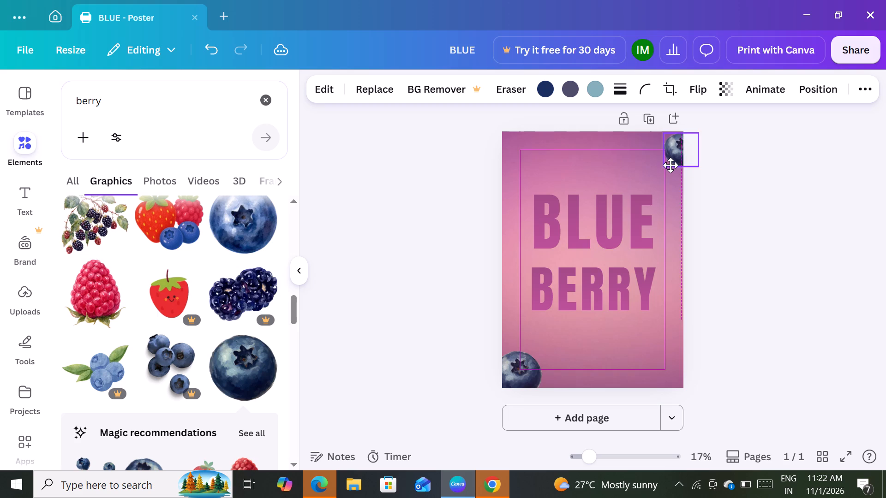
left_click_drag(670, 165, 675, 179)
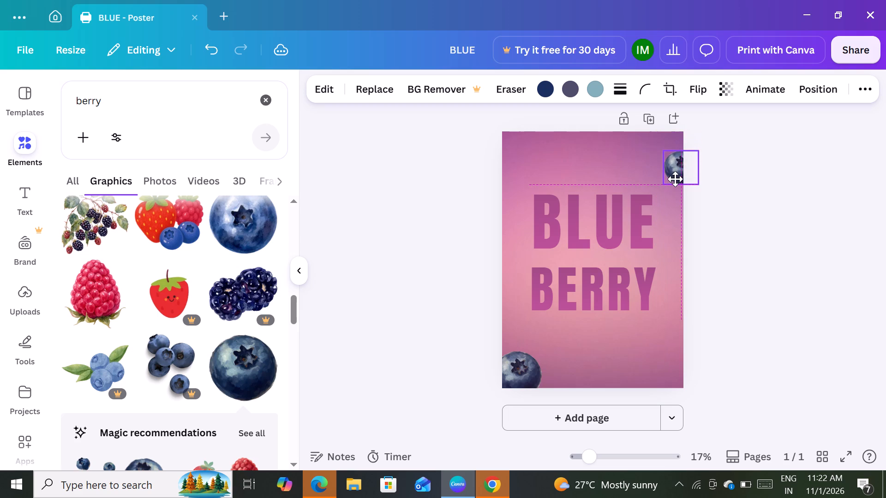
left_click_drag(675, 179, 671, 182)
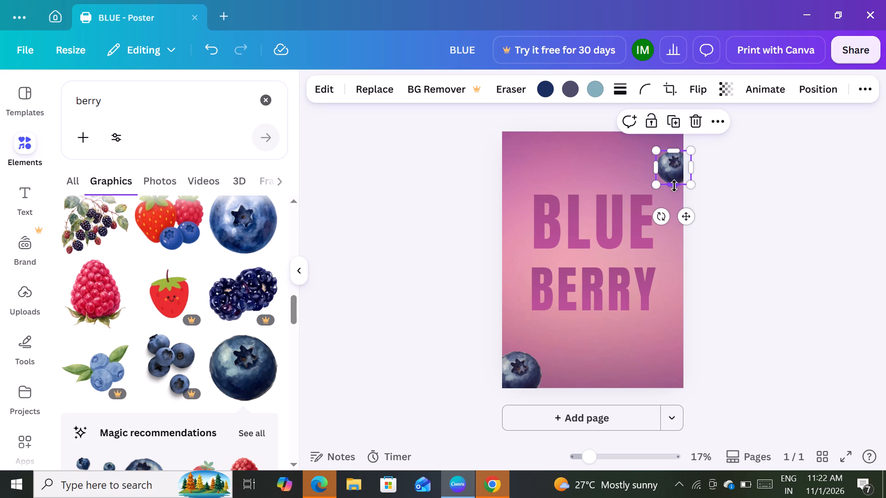
left_click_drag(678, 178, 678, 184)
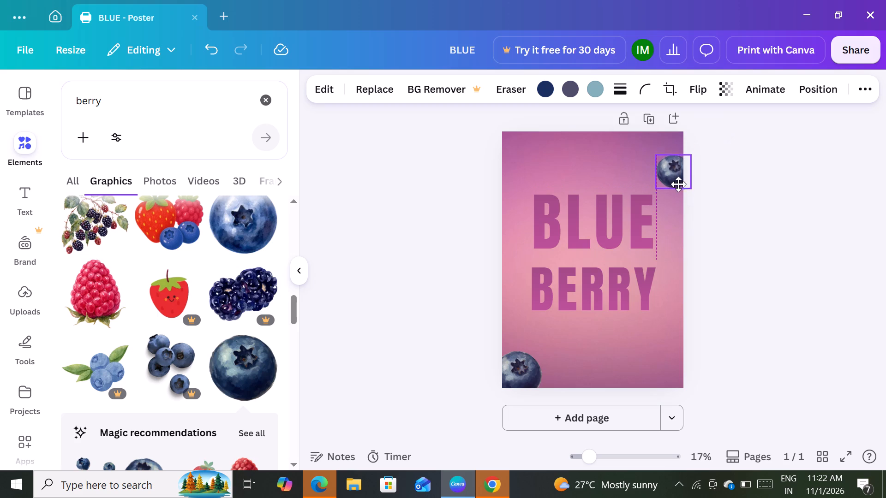
left_click_drag(678, 184, 679, 186)
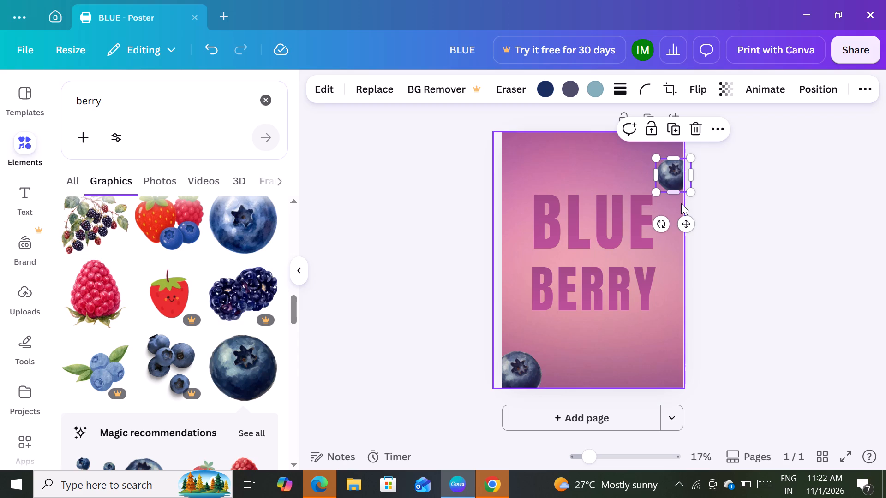
left_click(717, 205)
left_click_drag(667, 179, 672, 181)
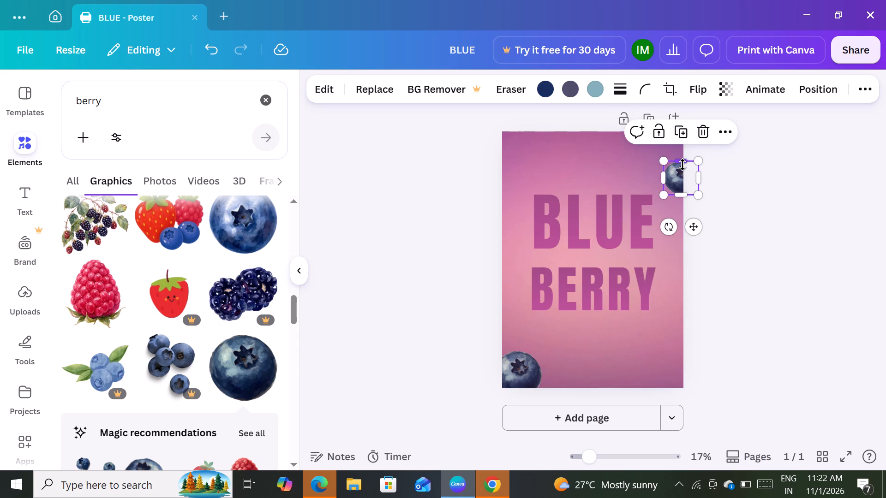
Enlarge the right-edge blueberry to about 9.8 wide by 10.1 high and nudge it slightly up and further off the page.
left_click_drag(682, 163, 680, 159)
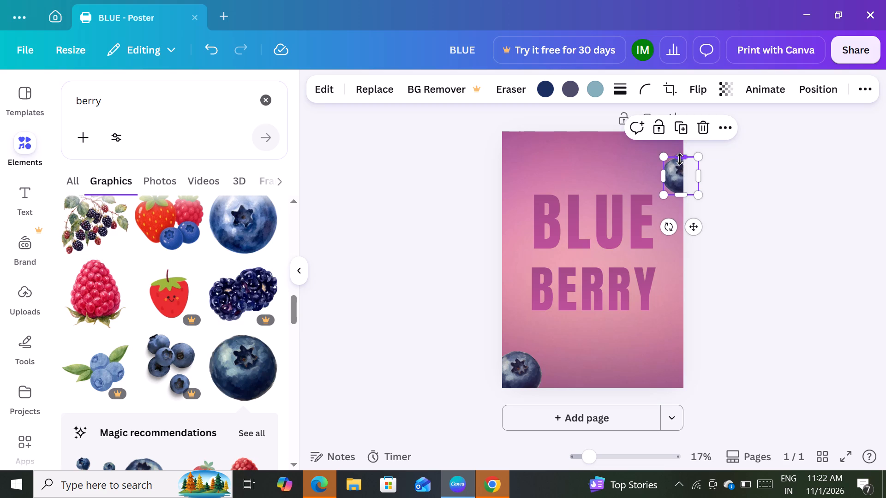
left_click(749, 187)
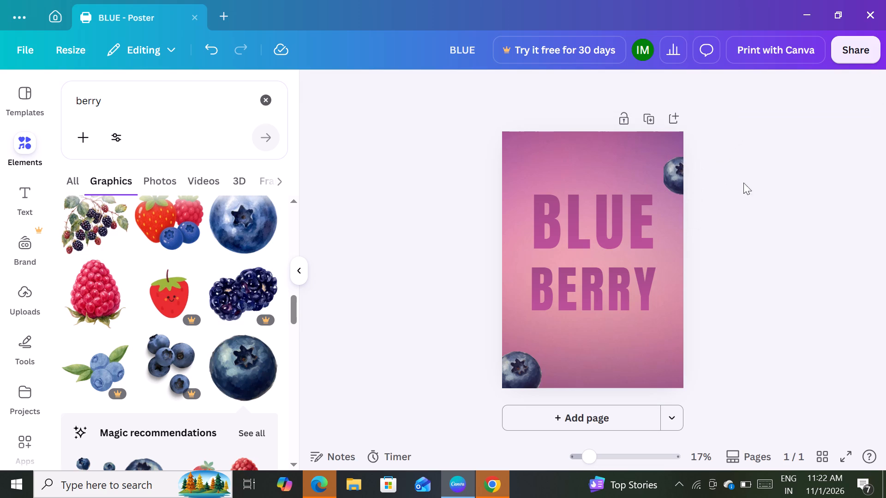
left_click(675, 176)
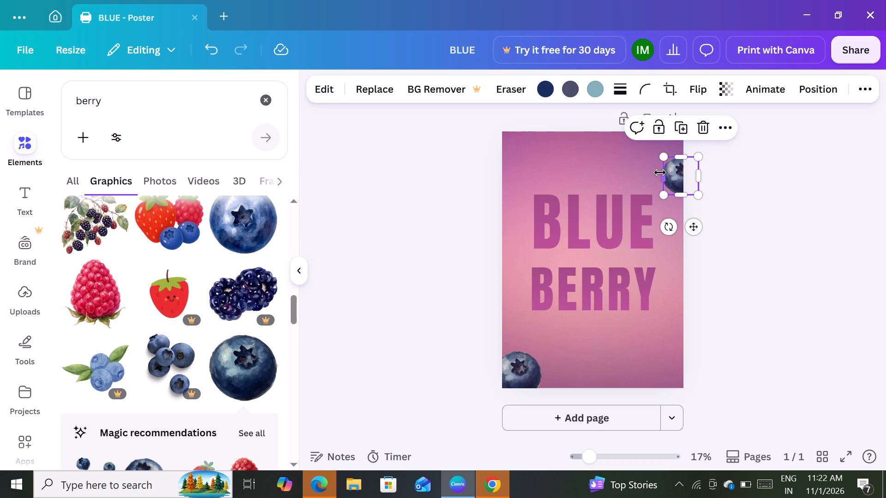
left_click(660, 178)
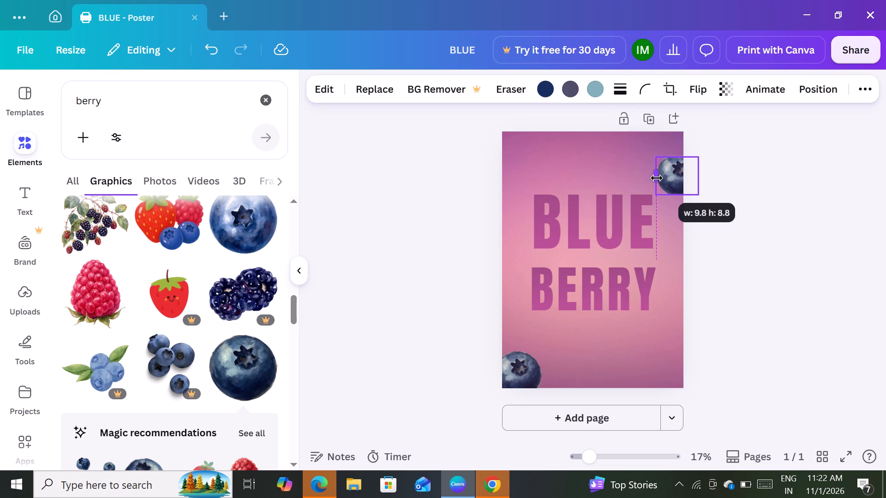
left_click(712, 227)
left_click_drag(679, 186, 684, 186)
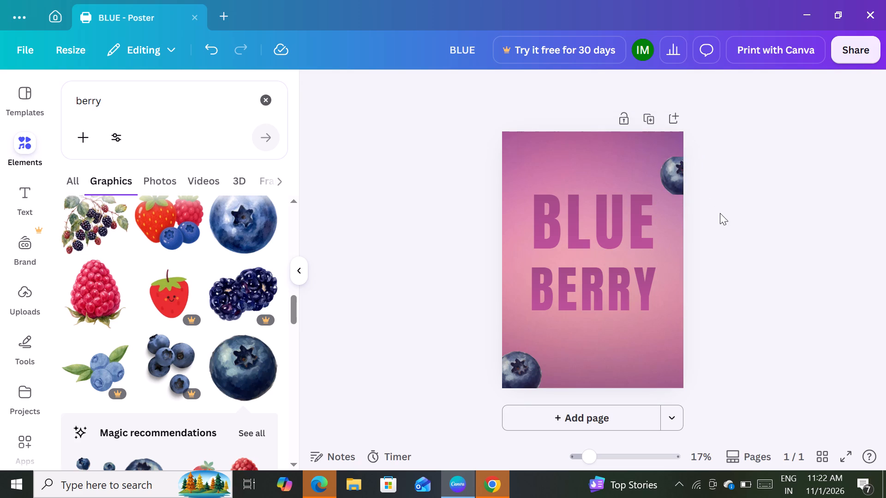
left_click(674, 175)
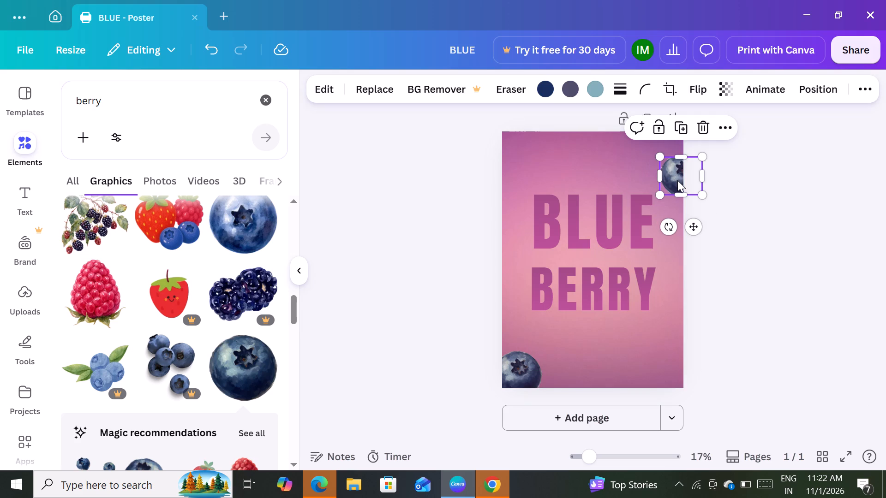
left_click_drag(682, 191, 682, 196)
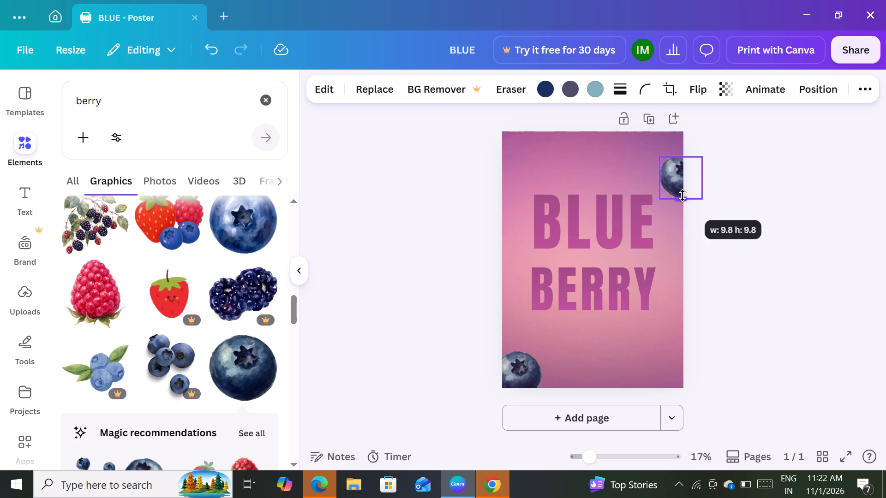
left_click_drag(682, 196, 682, 196)
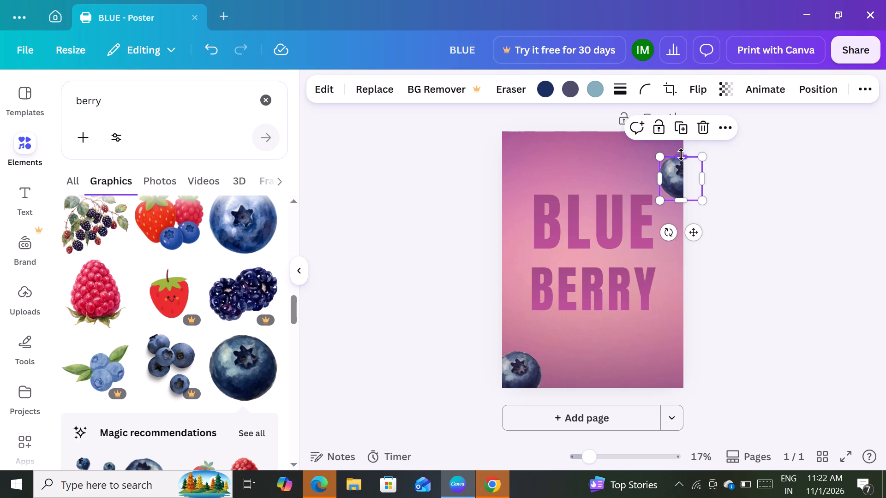
left_click_drag(676, 174, 678, 166)
left_click(779, 237)
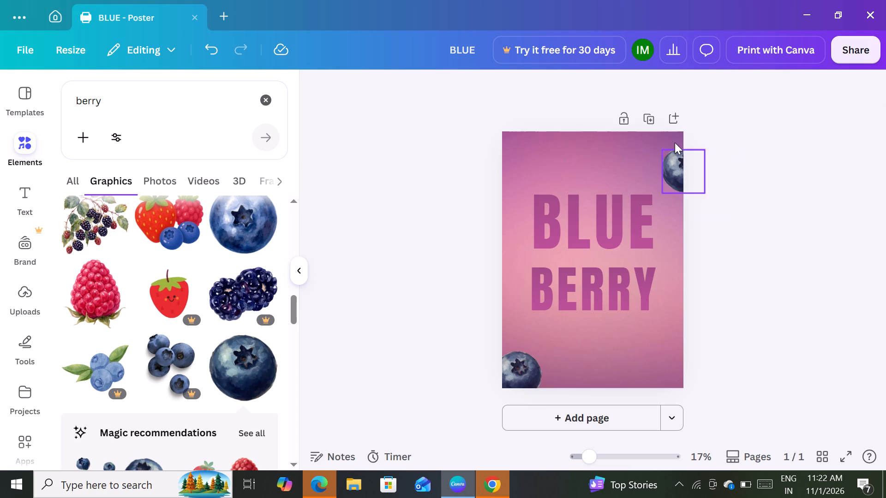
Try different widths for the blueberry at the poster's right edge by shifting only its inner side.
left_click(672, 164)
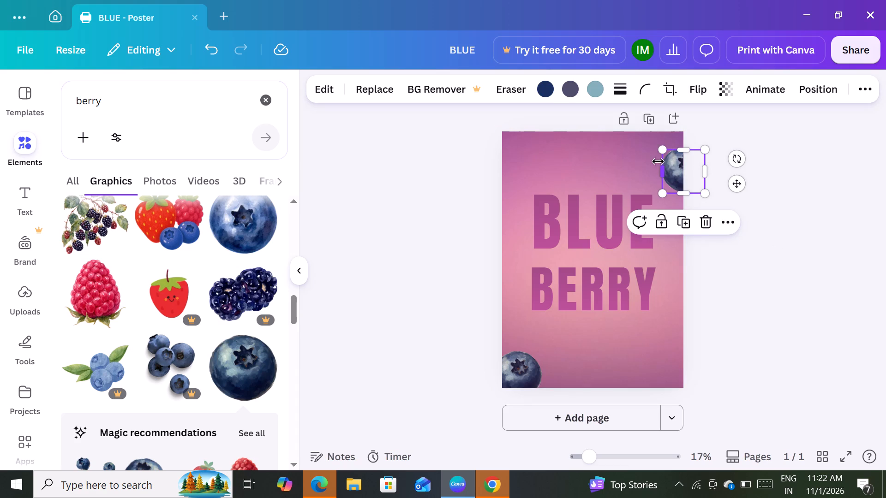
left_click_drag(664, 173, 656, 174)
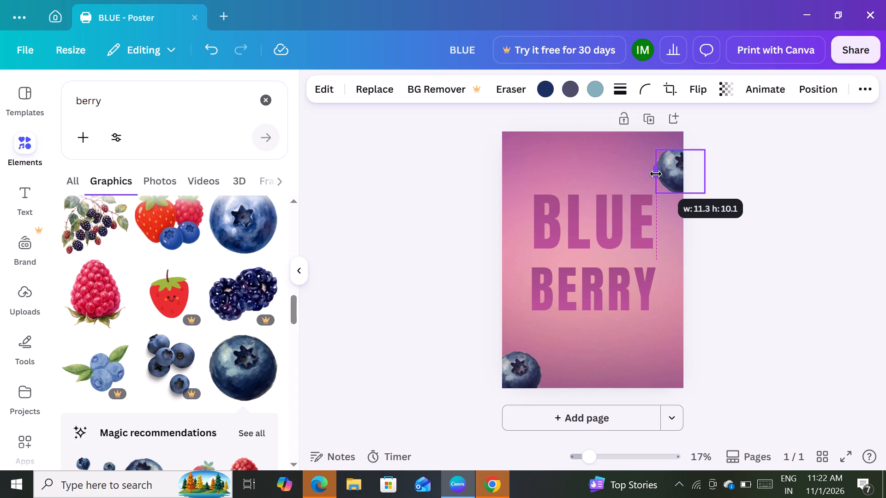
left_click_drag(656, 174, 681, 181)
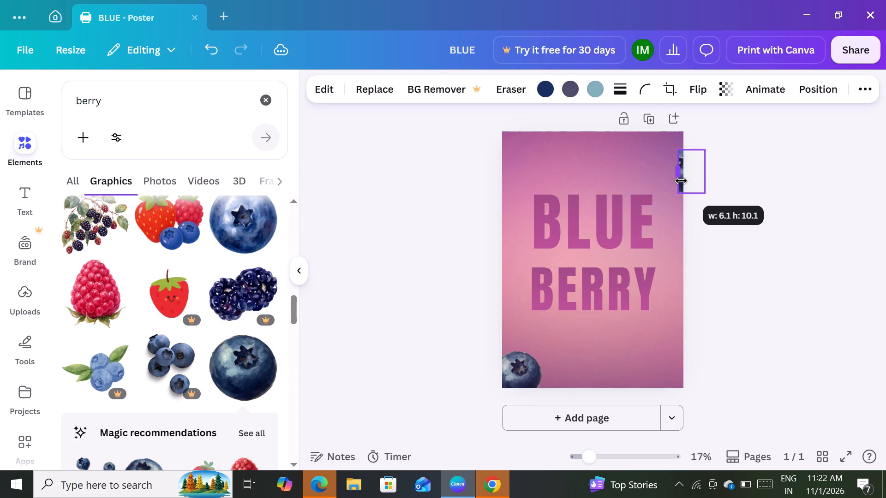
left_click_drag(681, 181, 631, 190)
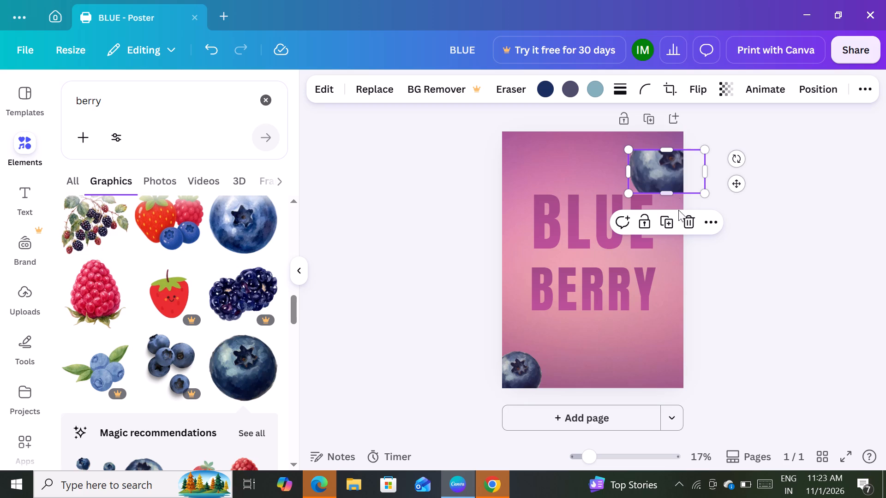
Delete the blueberry at the poster's right edge.
left_click(686, 223)
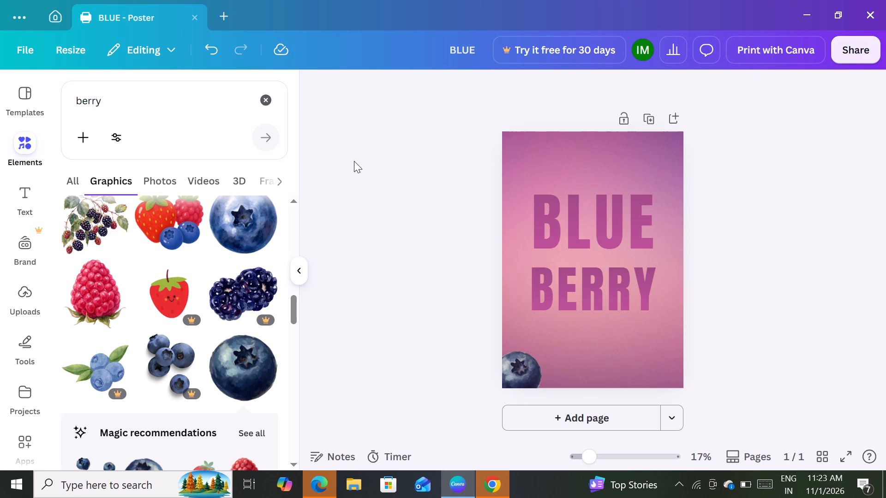
Add the recently used graphic of pink ice cream scoops in a glass and bring it to the front of the text.
left_click(267, 110)
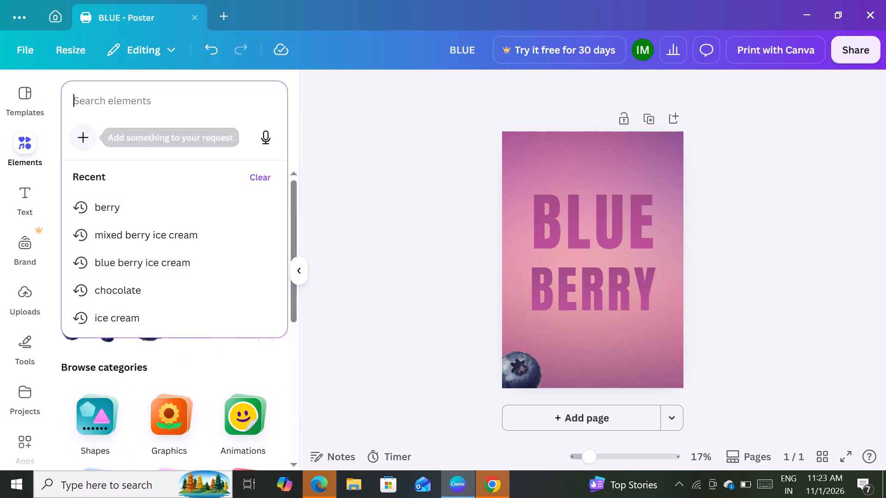
left_click(21, 148)
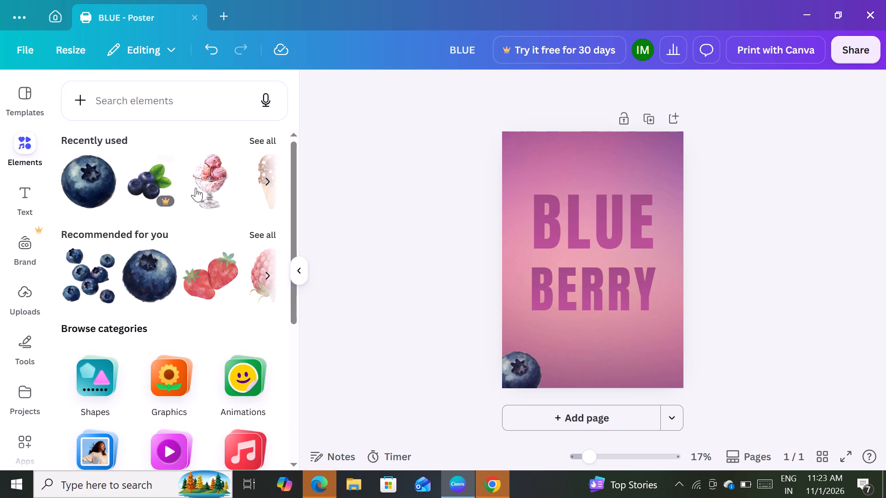
left_click(199, 172)
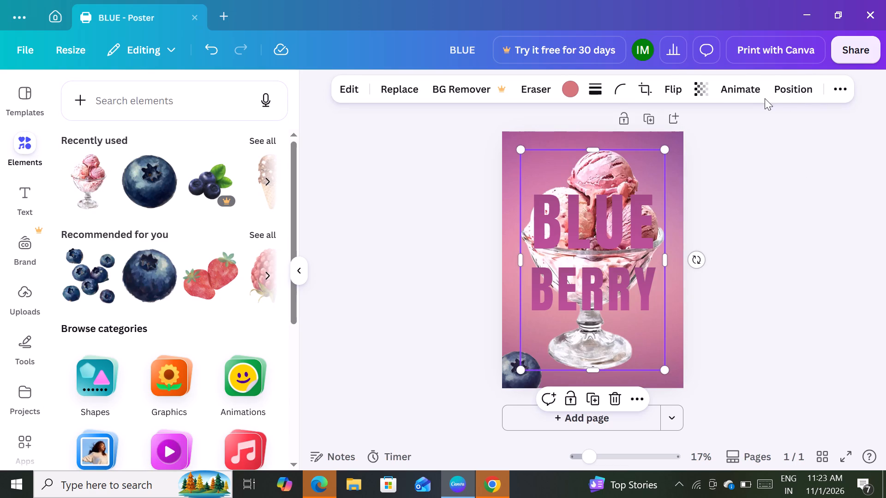
left_click(789, 94)
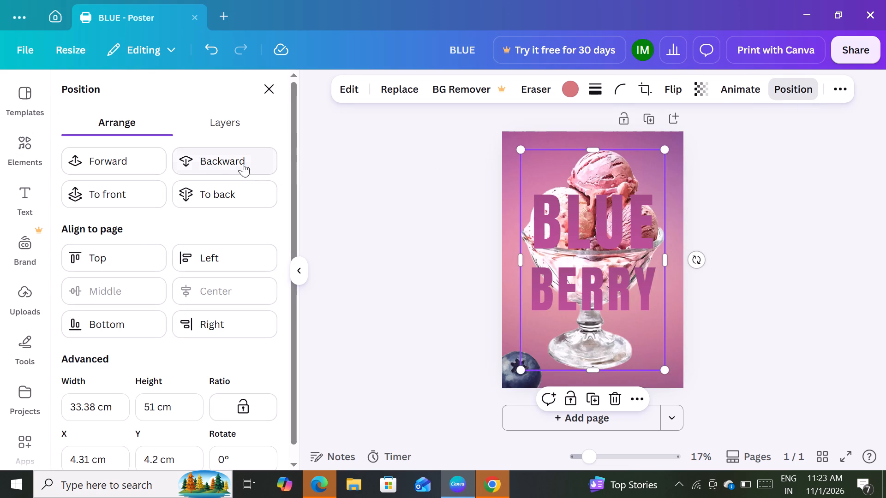
left_click(130, 193)
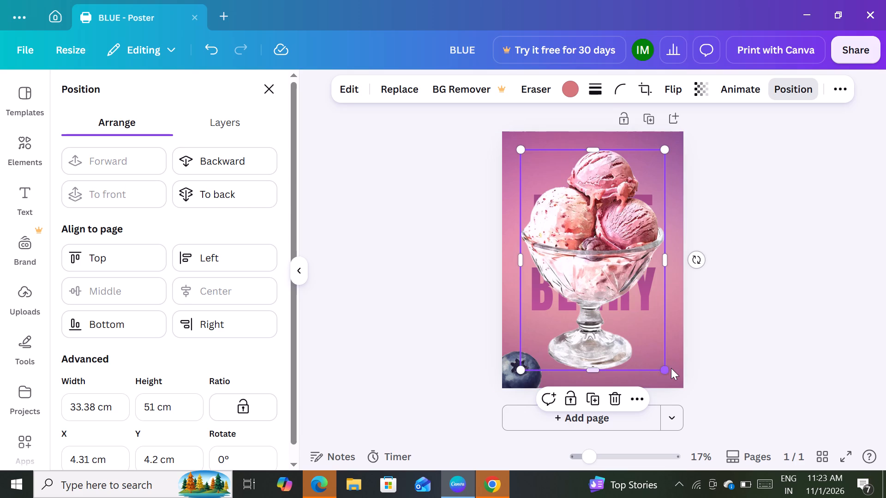
Shrink the ice cream glass to about 25.2 by 38.5 cm and tilt it clockwise to about 17.4°.
left_click_drag(661, 365, 625, 318)
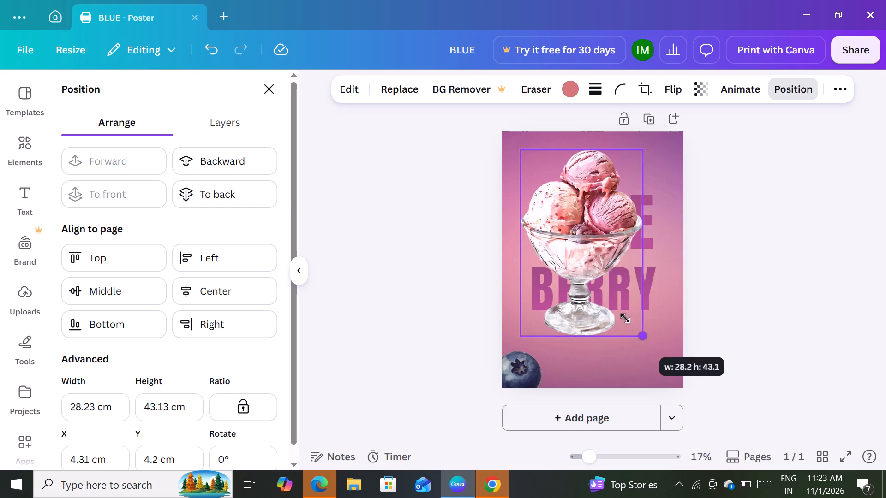
left_click_drag(625, 318, 623, 313)
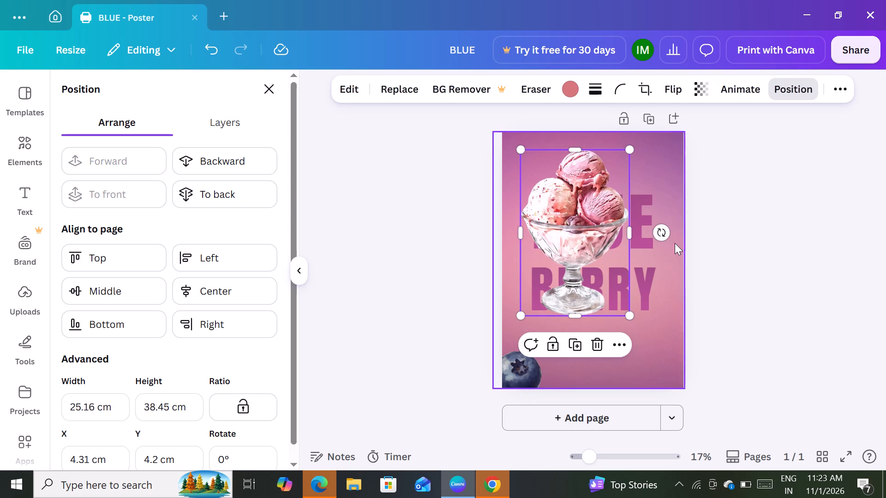
left_click_drag(662, 232, 632, 273)
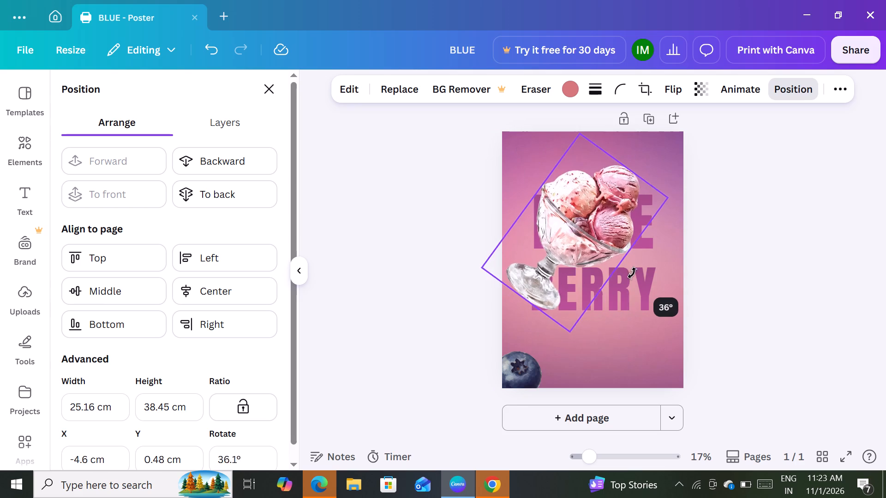
left_click_drag(632, 273, 672, 262)
Move the tilted ice cream glass down over the "BLUE" and "BERRY" text, centred horizontally on the poster.
left_click_drag(581, 230, 606, 267)
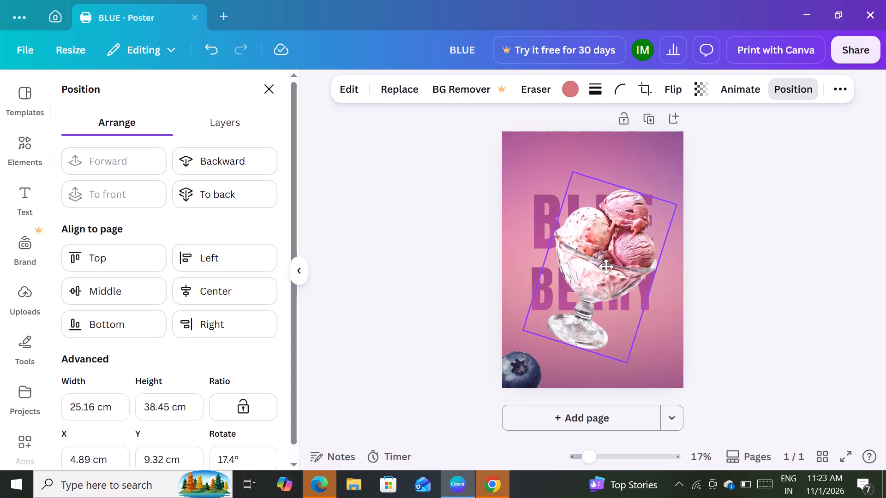
left_click_drag(606, 267, 601, 263)
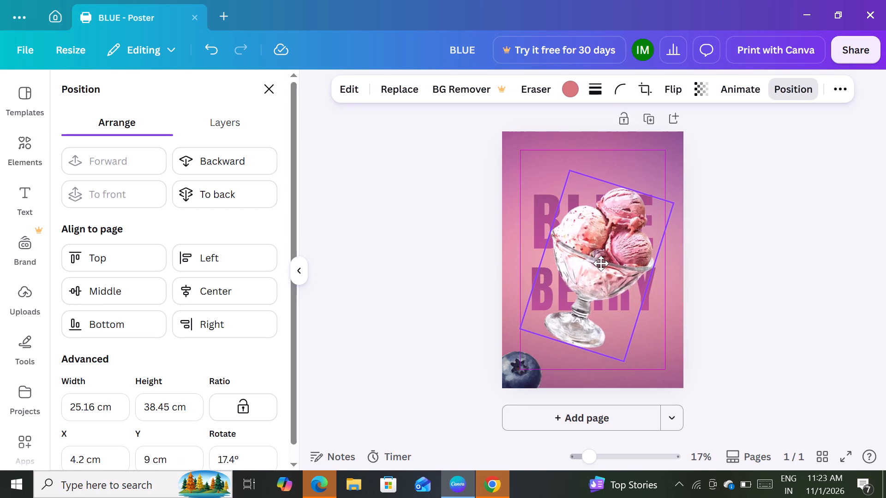
left_click_drag(601, 263, 590, 265)
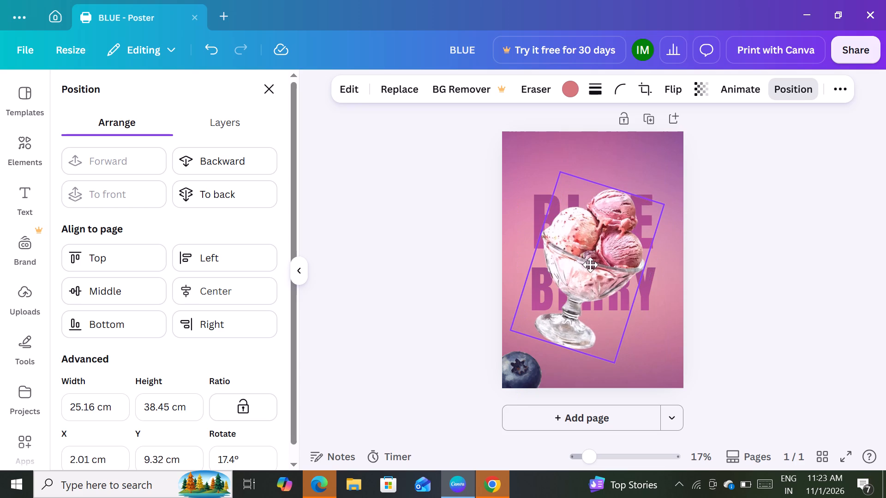
left_click_drag(590, 265, 599, 262)
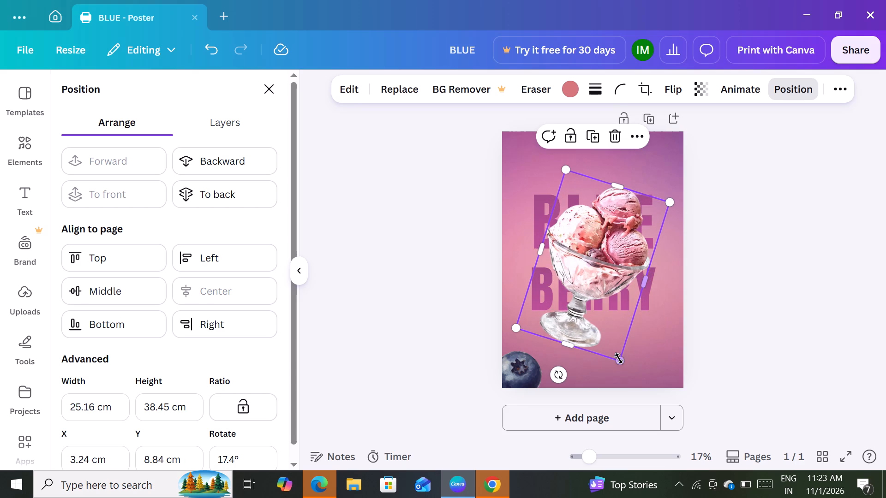
Shrink the ice cream glass to about 23.9 by 36.5 cm and shift it right so its frame nearly reaches the page edge.
left_click_drag(619, 358, 617, 346)
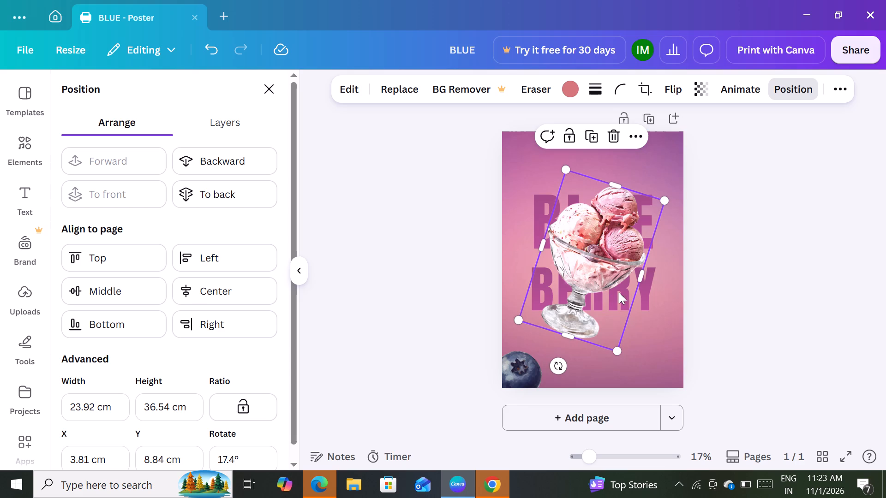
left_click_drag(600, 252, 606, 256)
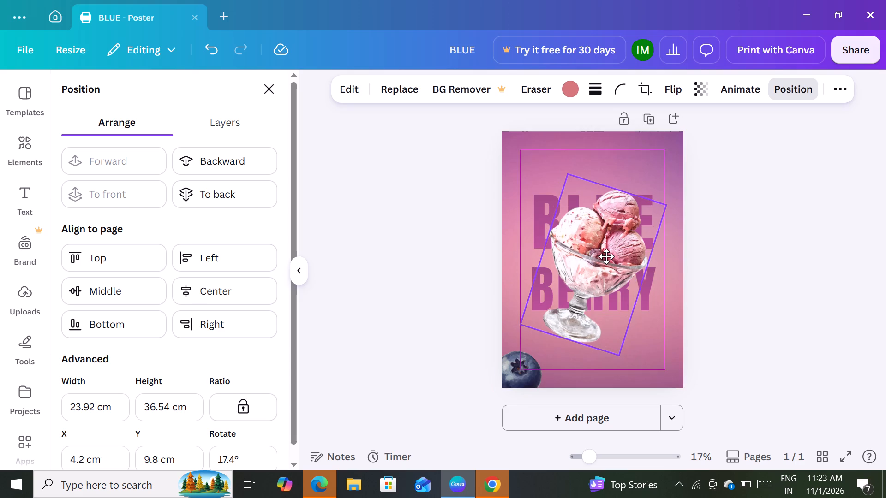
left_click_drag(606, 256, 605, 257)
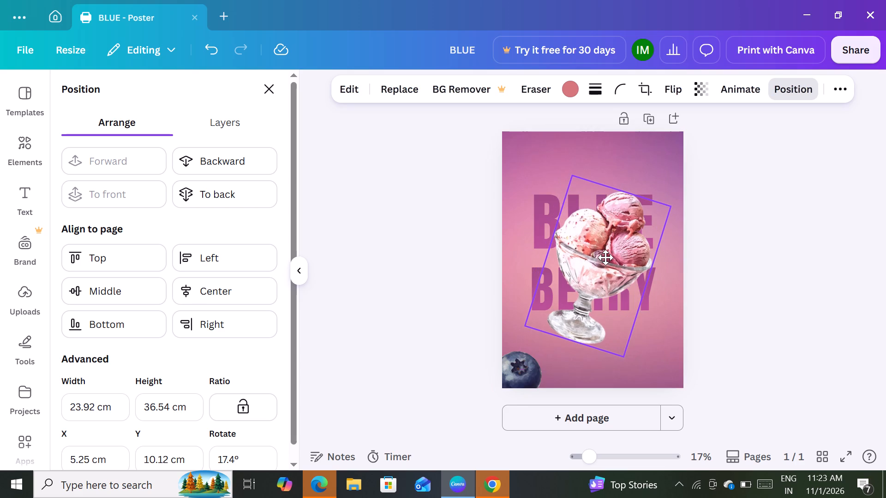
left_click_drag(605, 257, 605, 255)
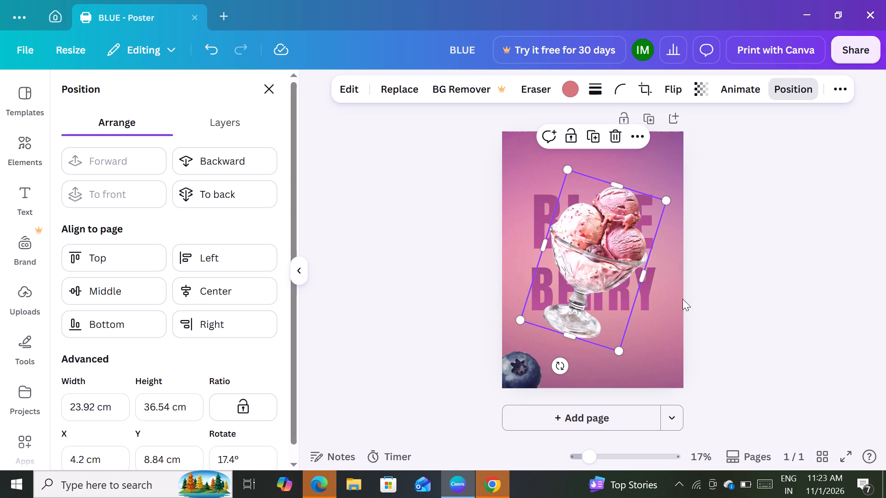
left_click(760, 268)
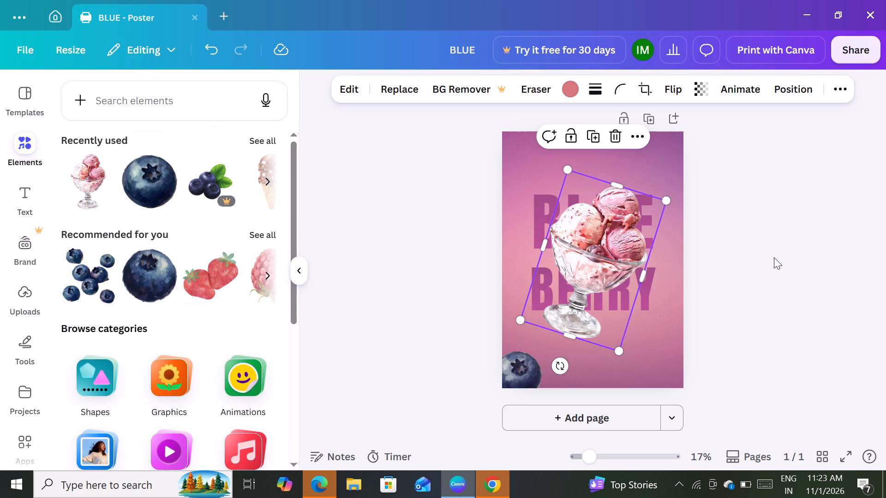
left_click(774, 257)
left_click_drag(628, 297, 641, 299)
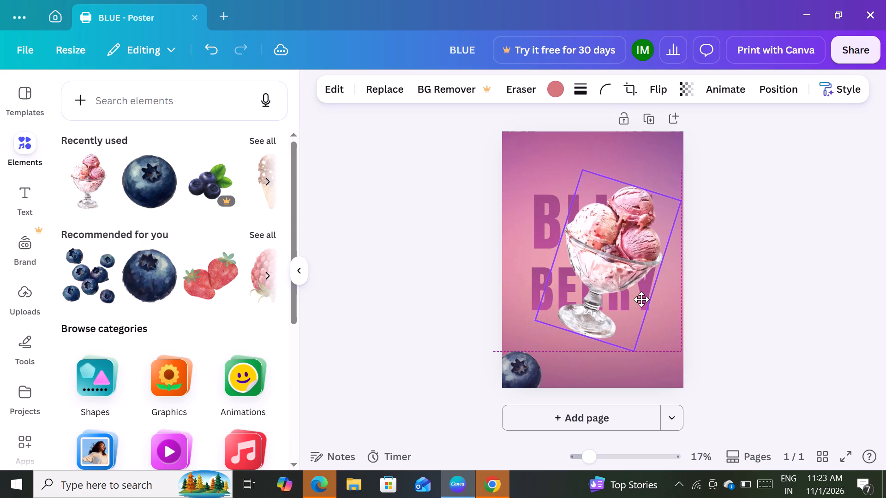
left_click_drag(641, 299, 641, 300)
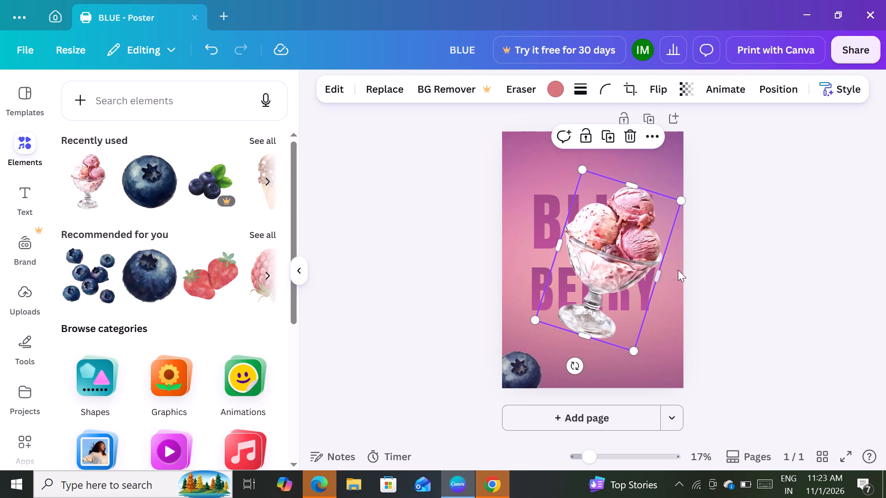
left_click(730, 231)
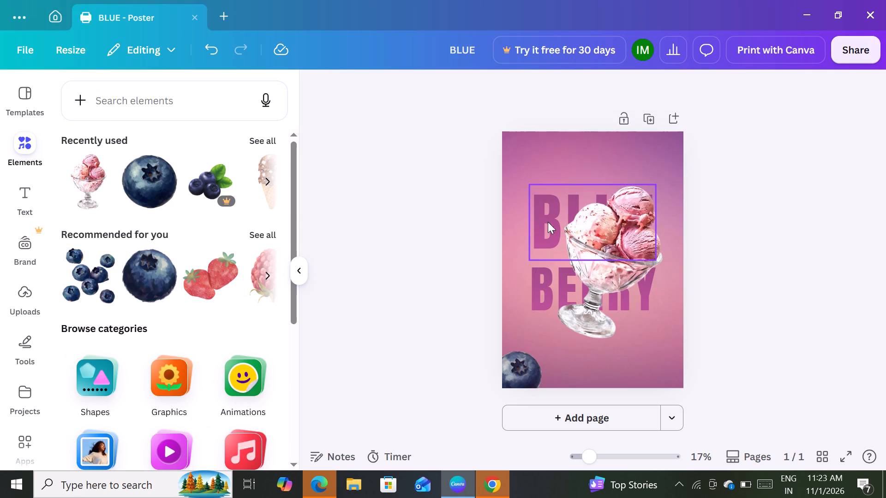
Enlarge the "BLUE" text to font size 483 and place it slightly higher above "BERRY", centred horizontally on the poster.
left_click(543, 221)
left_click_drag(656, 264, 668, 264)
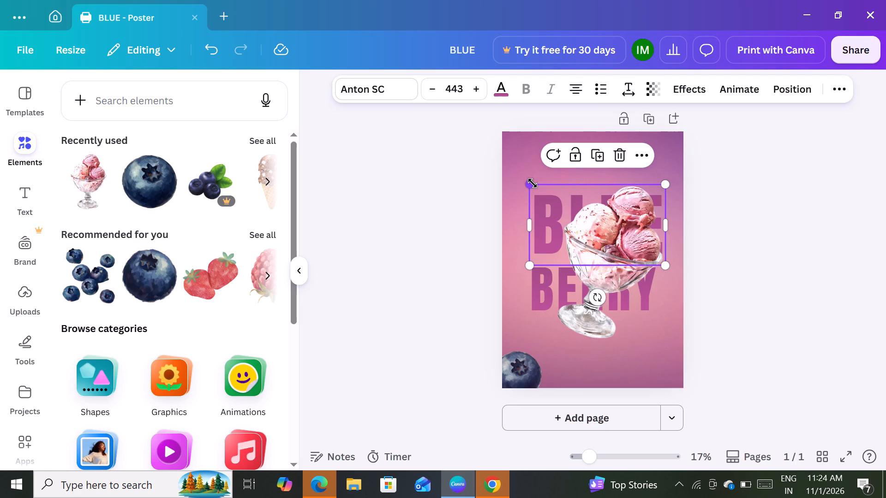
left_click_drag(533, 183, 524, 173)
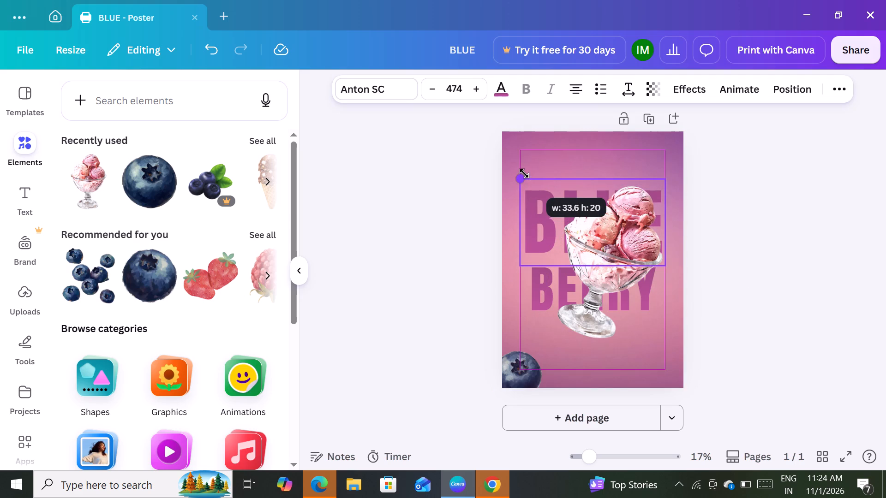
left_click_drag(524, 173, 524, 172)
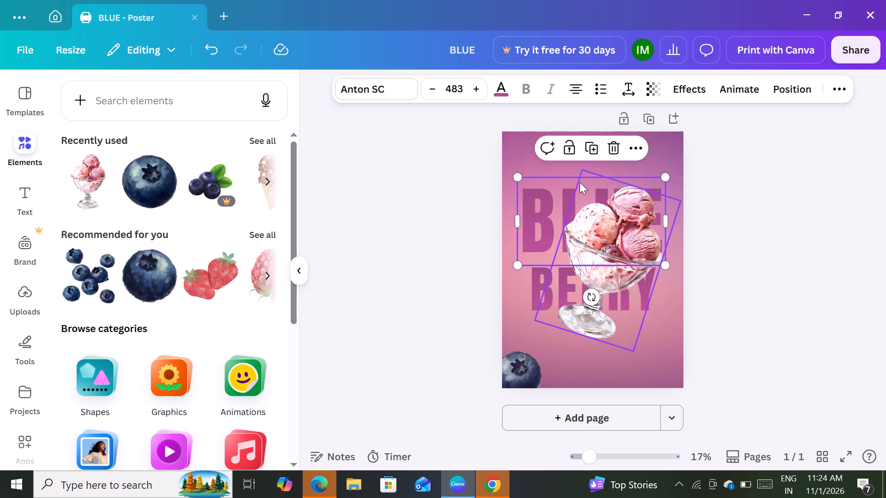
left_click_drag(580, 182, 452, 199)
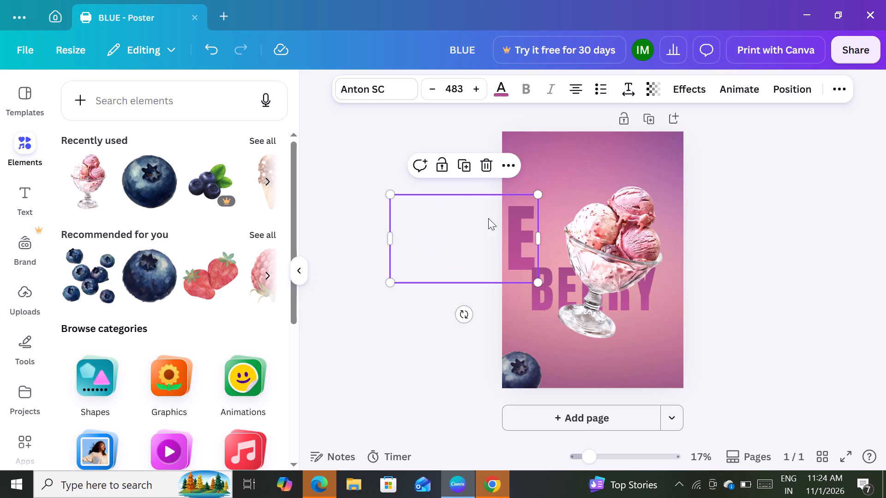
left_click_drag(525, 211, 662, 181)
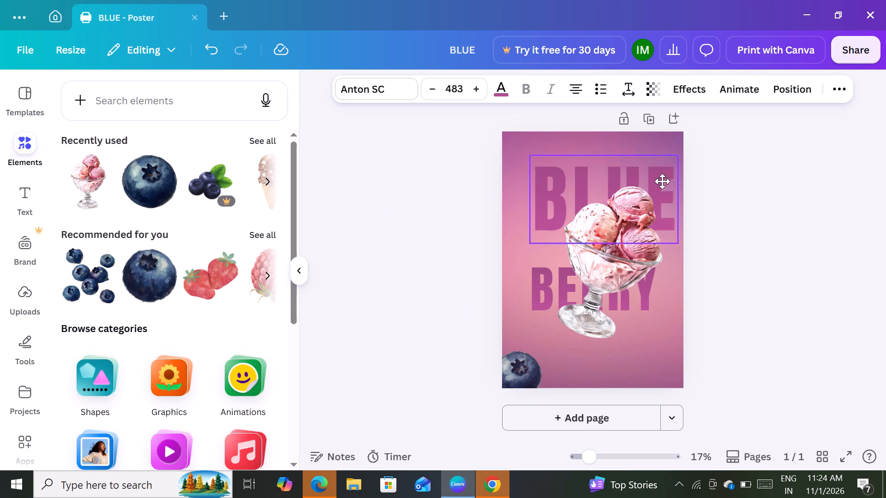
left_click_drag(662, 181, 653, 185)
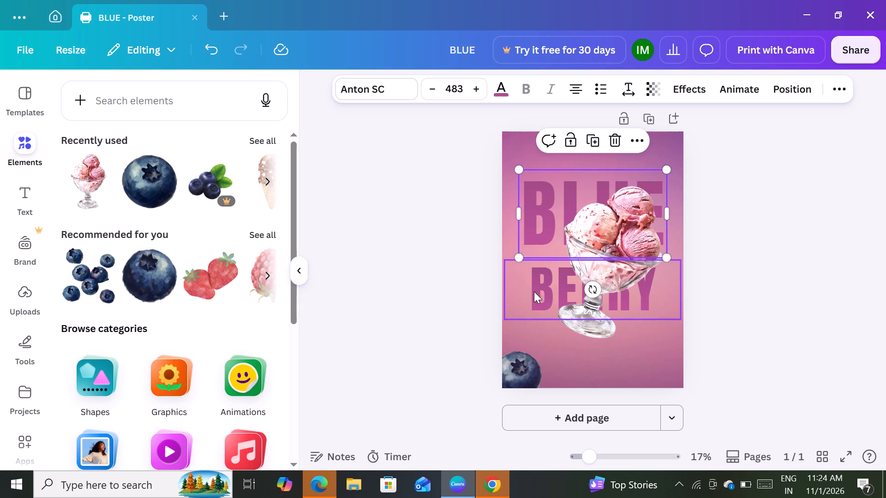
Enlarge the "BERRY" text to font size 380 and centre it horizontally just below "BLUE".
left_click(532, 290)
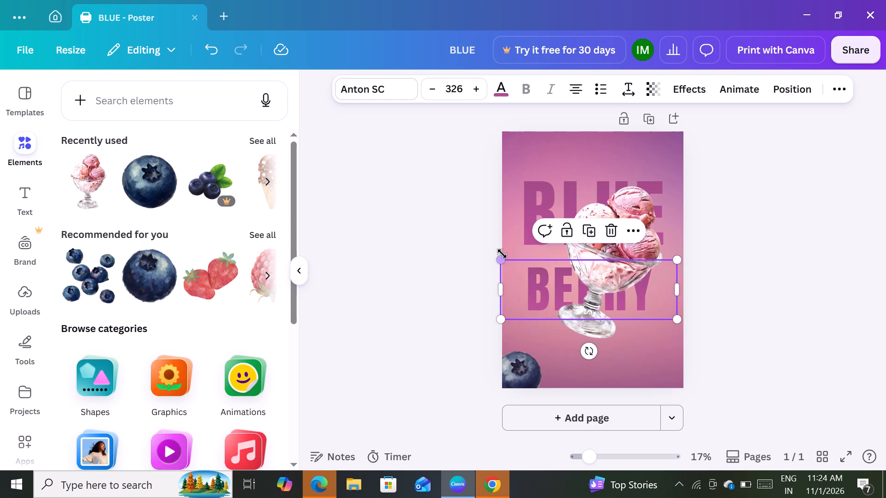
left_click_drag(502, 259, 485, 213)
left_click_drag(537, 285, 553, 285)
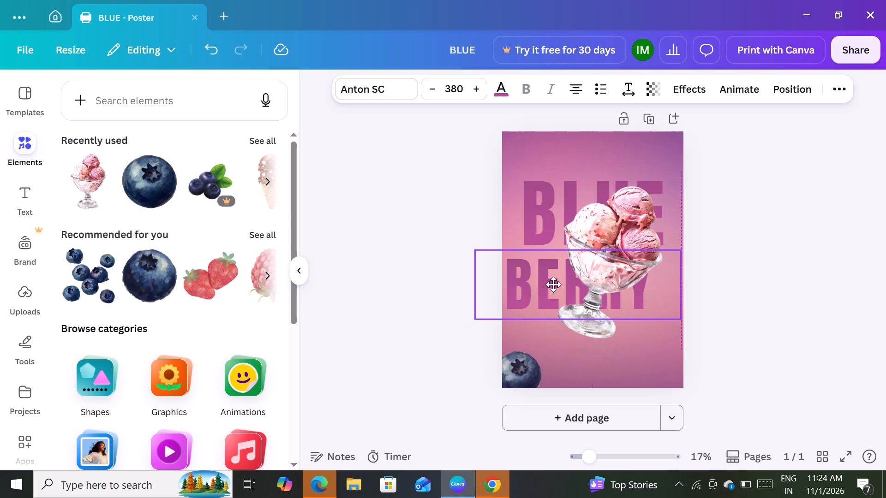
left_click_drag(553, 285, 559, 286)
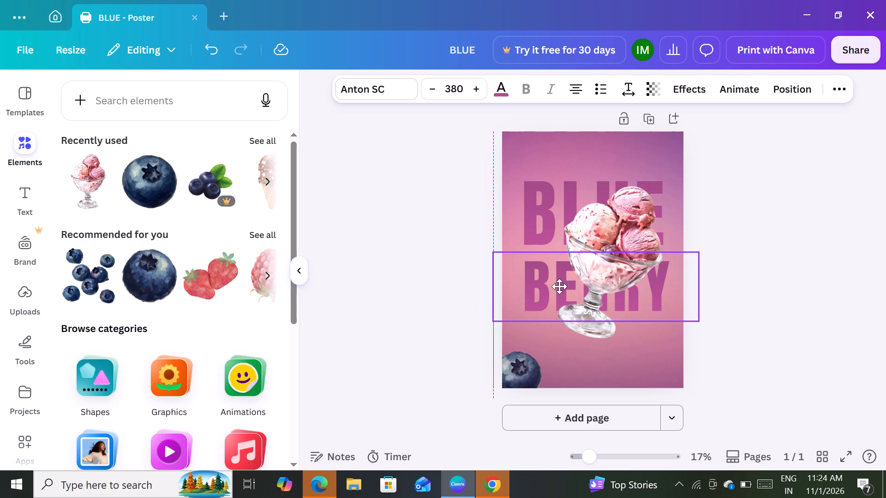
left_click_drag(559, 286, 554, 289)
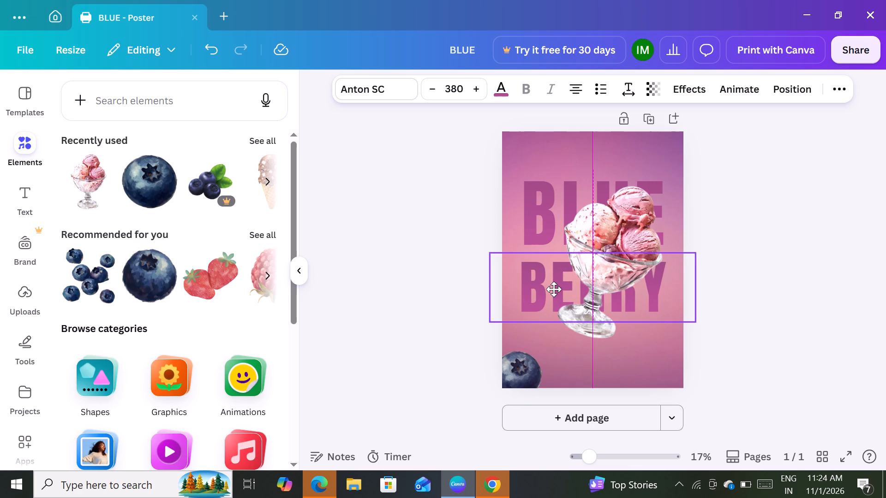
Move the "BERRY" text slightly lower on the poster, keeping it centred horizontally.
left_click_drag(554, 289, 554, 292)
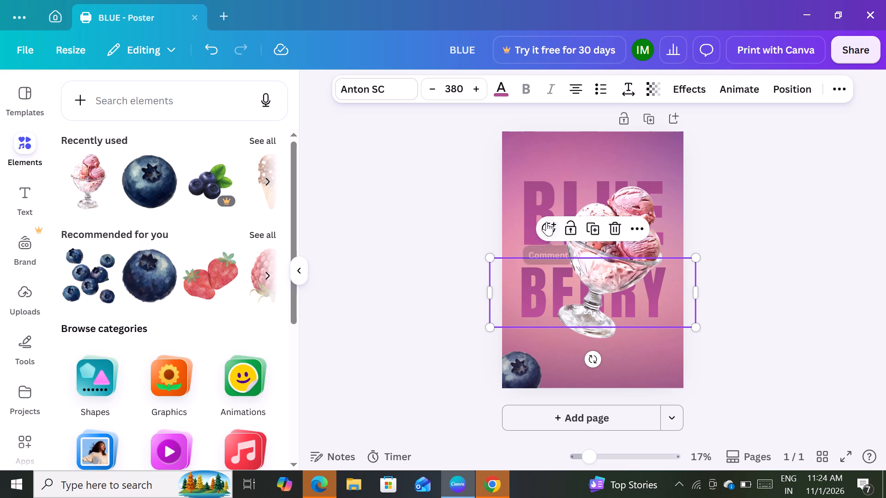
left_click(767, 164)
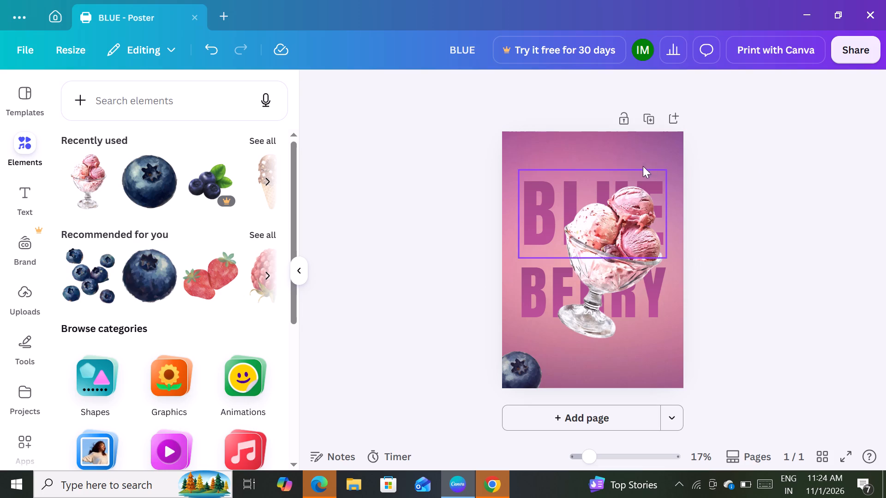
Move the "BLUE" text down close above "BERRY", nudging it slightly right of its previous position.
left_click_drag(554, 193, 556, 199)
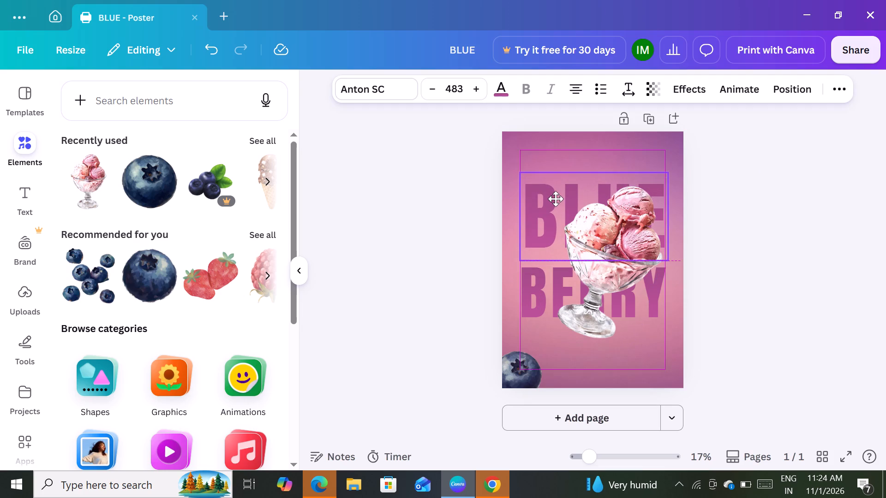
left_click_drag(556, 199, 556, 197)
left_click_drag(556, 197, 561, 197)
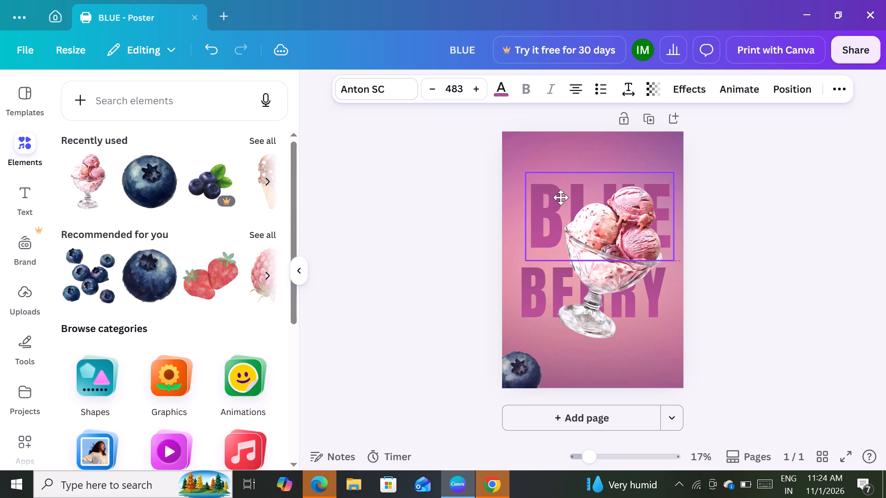
left_click_drag(561, 197, 556, 202)
left_click(413, 233)
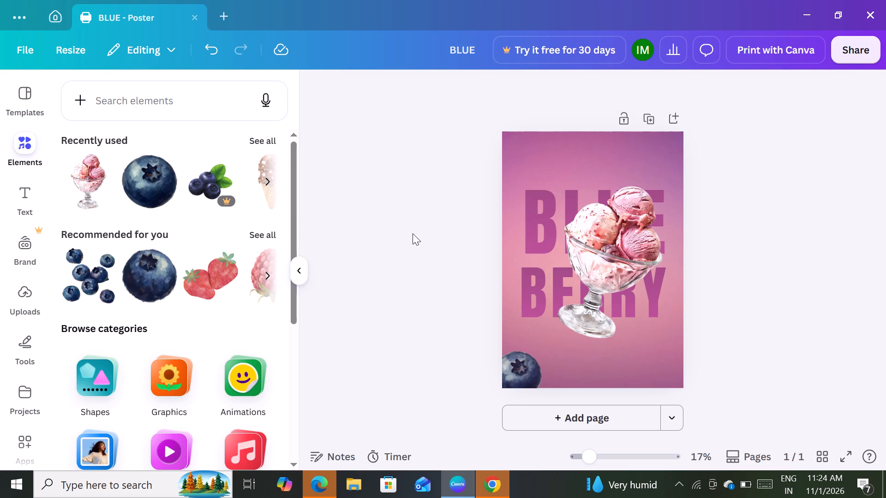
Nudge the "BERRY" text slightly right so its first letter lines up under the "B" of "BLUE".
left_click_drag(541, 287, 545, 287)
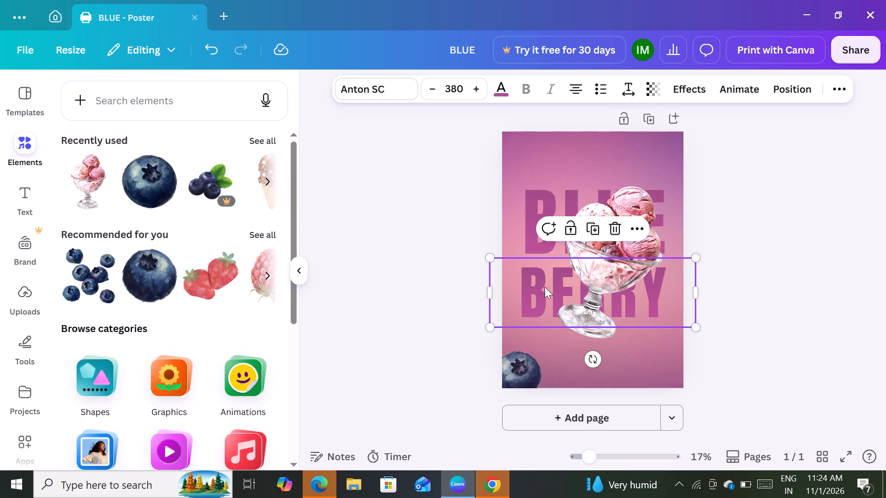
left_click_drag(545, 287, 547, 287)
left_click(398, 193)
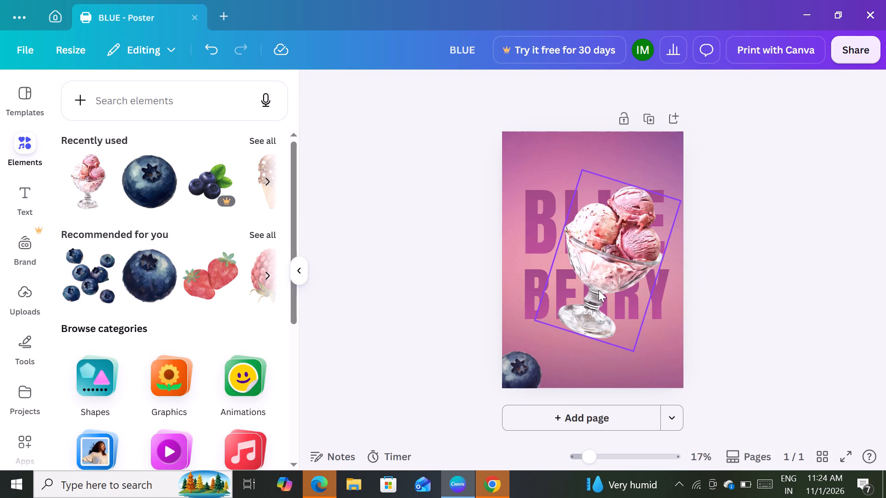
Tilt the ice cream glass further clockwise and place it a little lower over the "BLUE" and "BERRY" text.
left_click_drag(599, 290, 595, 292)
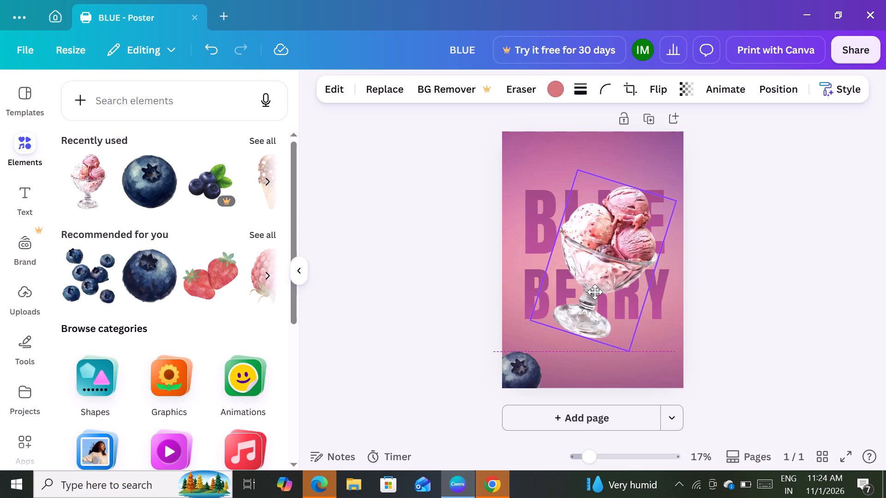
left_click_drag(595, 292, 607, 308)
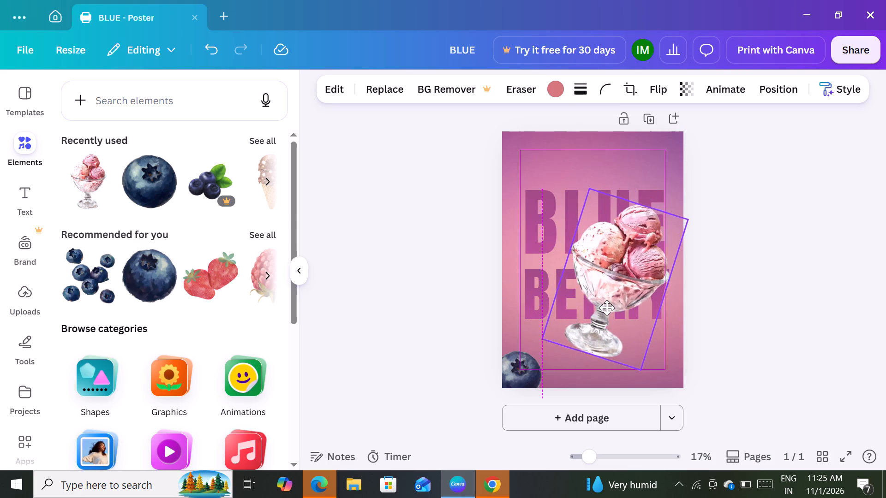
left_click_drag(607, 308, 605, 310)
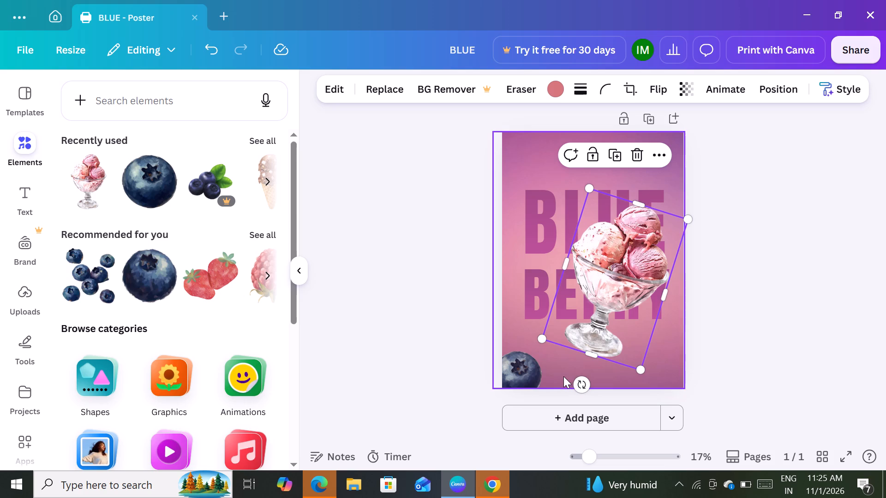
left_click(579, 381)
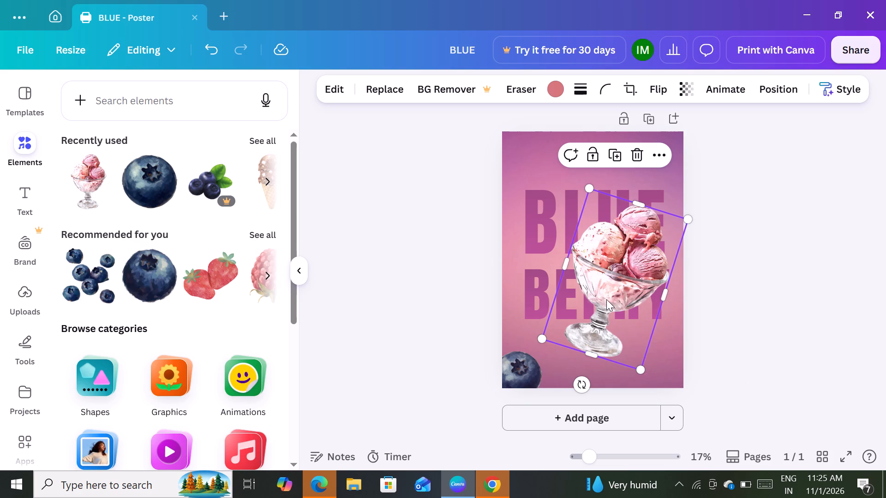
left_click_drag(579, 387, 564, 386)
left_click_drag(614, 281, 611, 281)
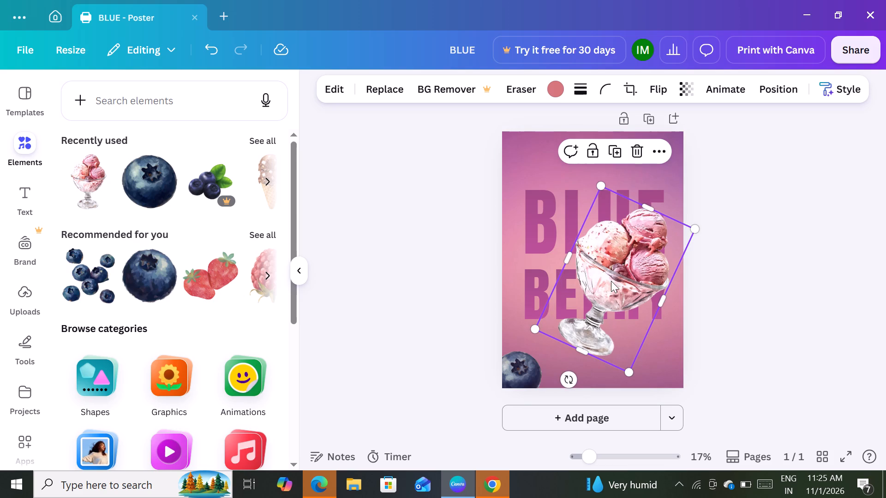
left_click_drag(611, 281, 611, 288)
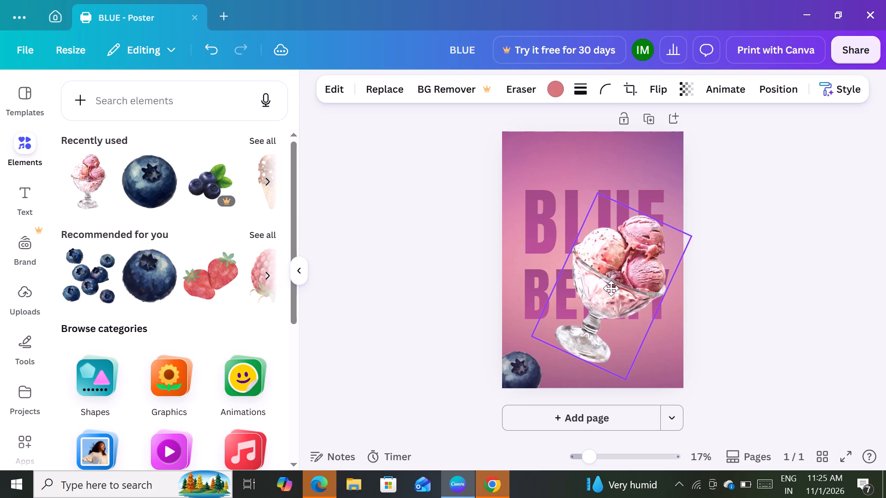
left_click_drag(611, 288, 607, 290)
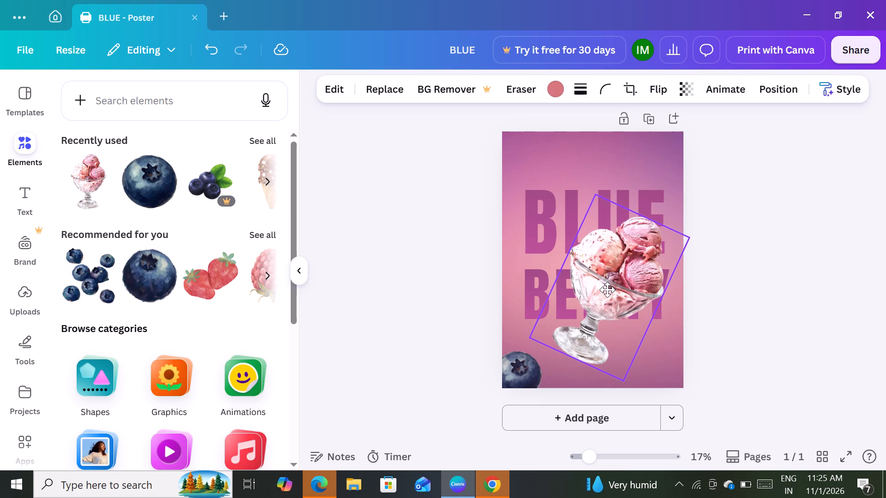
left_click_drag(607, 290, 607, 285)
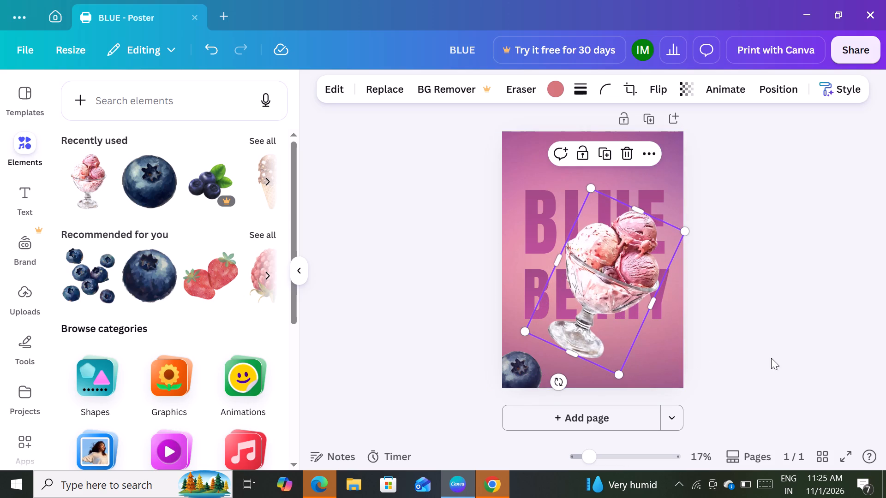
left_click_drag(771, 358, 605, 497)
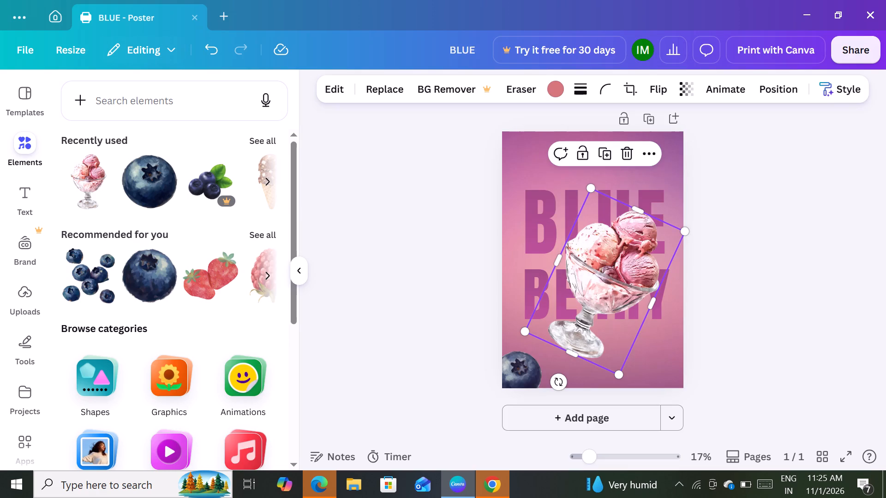
Search the graphics for "black shadow" and add the flat grey oval shadow to the poster.
left_click(195, 109)
key("s")
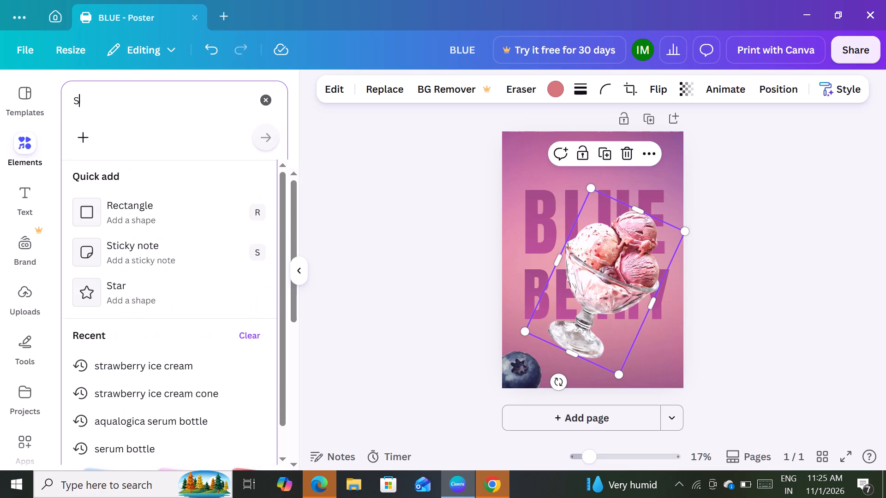
type("had")
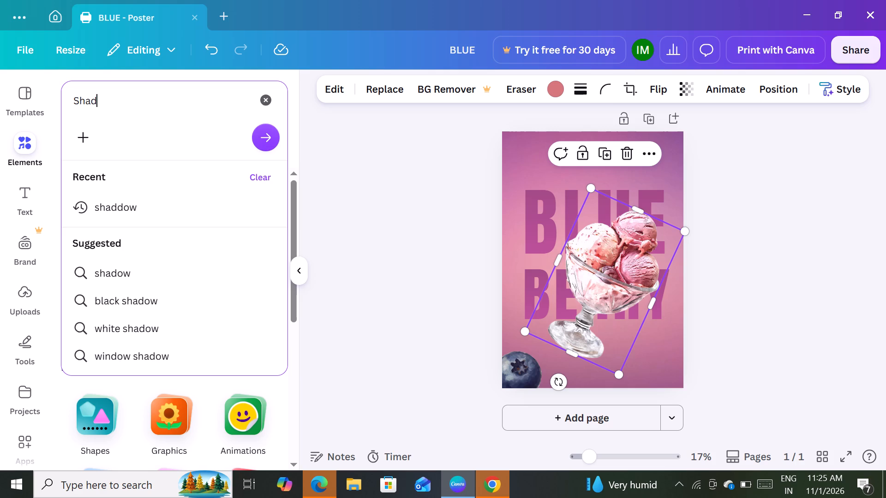
left_click(133, 301)
left_click(790, 220)
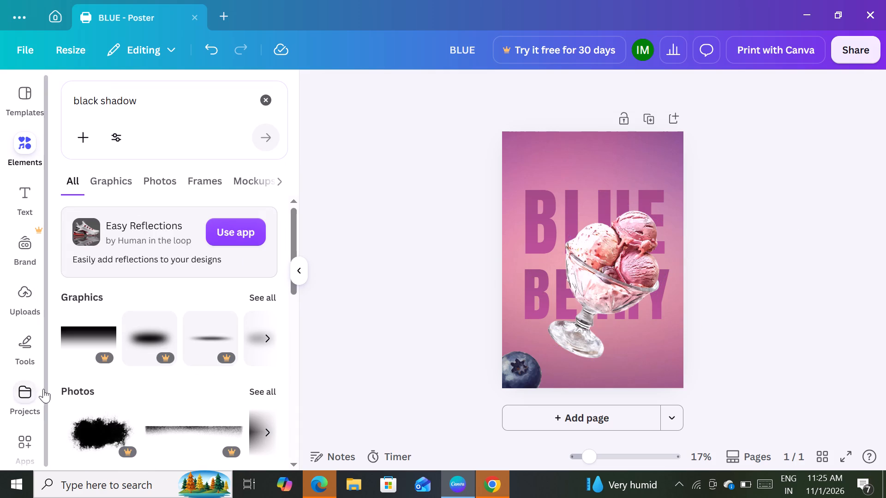
left_click(253, 300)
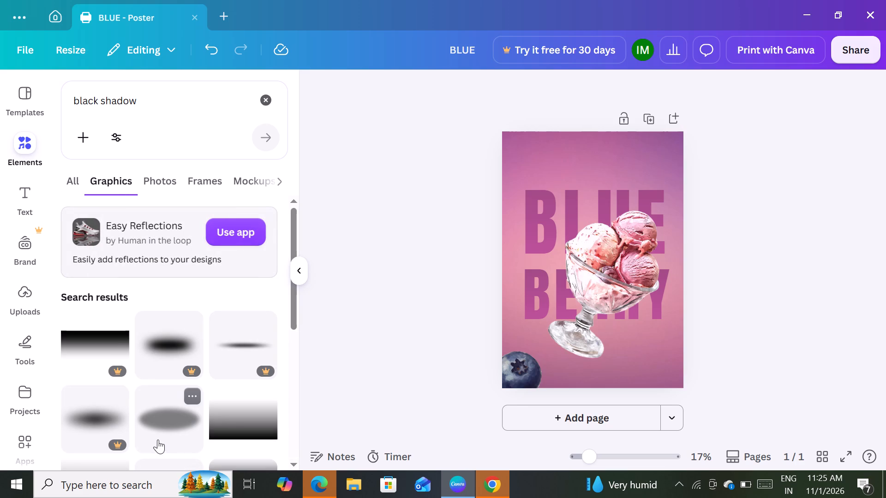
scroll(158, 439, "down", 3)
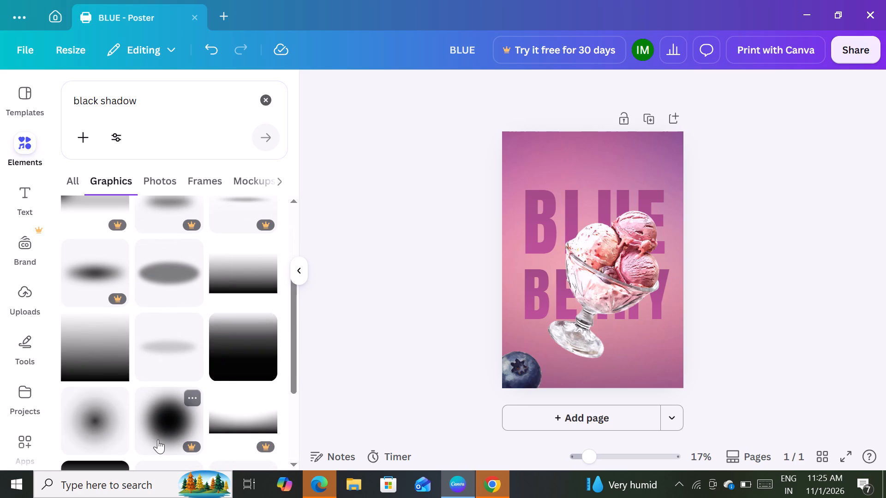
scroll(158, 439, "down", 6)
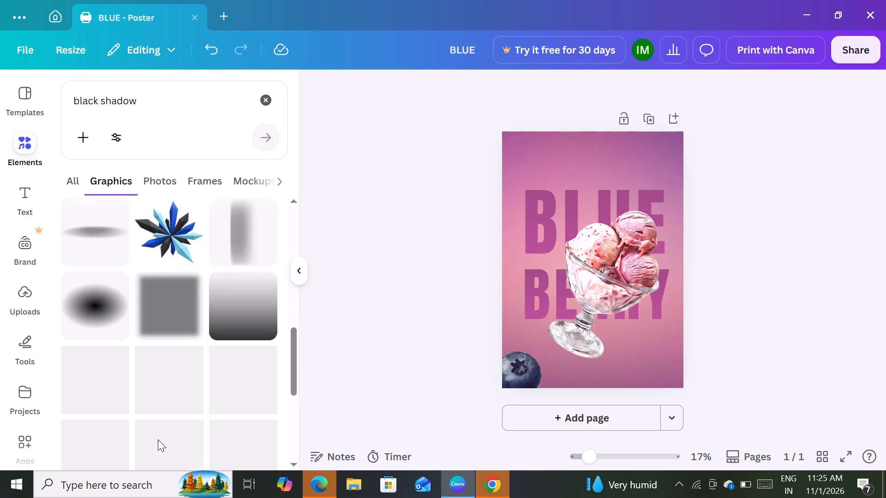
scroll(158, 439, "right", 2)
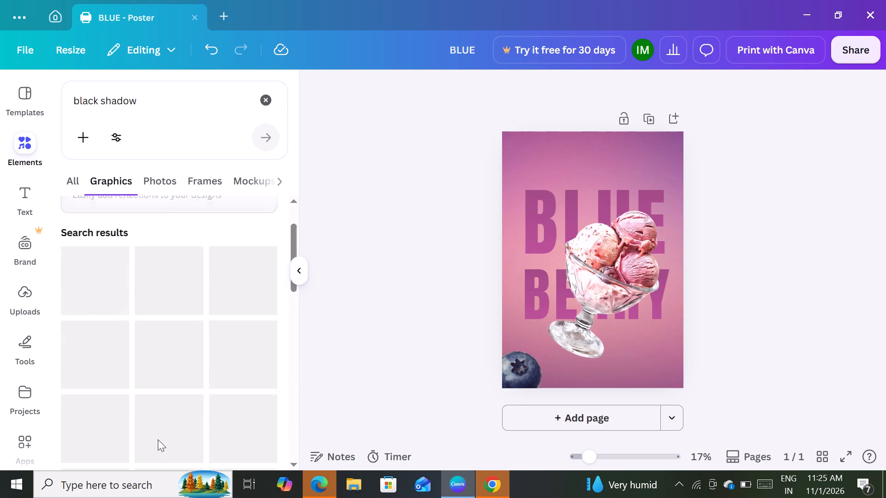
scroll(158, 439, "down", 1)
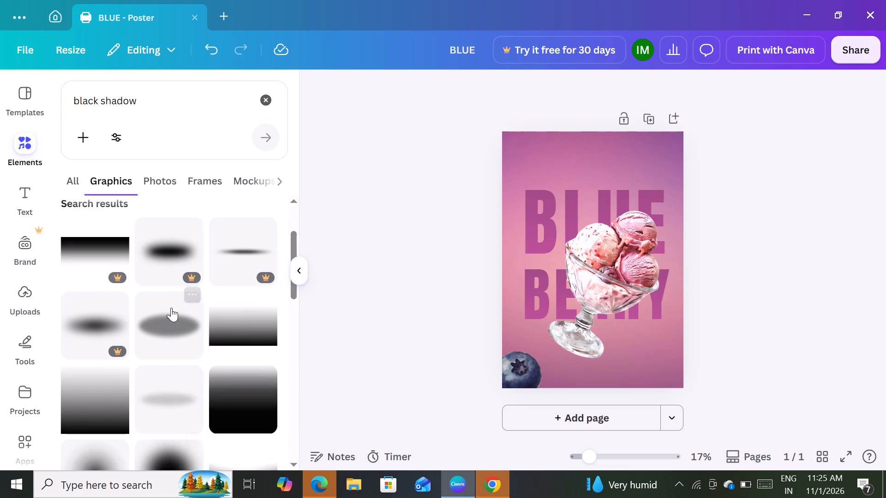
left_click(171, 315)
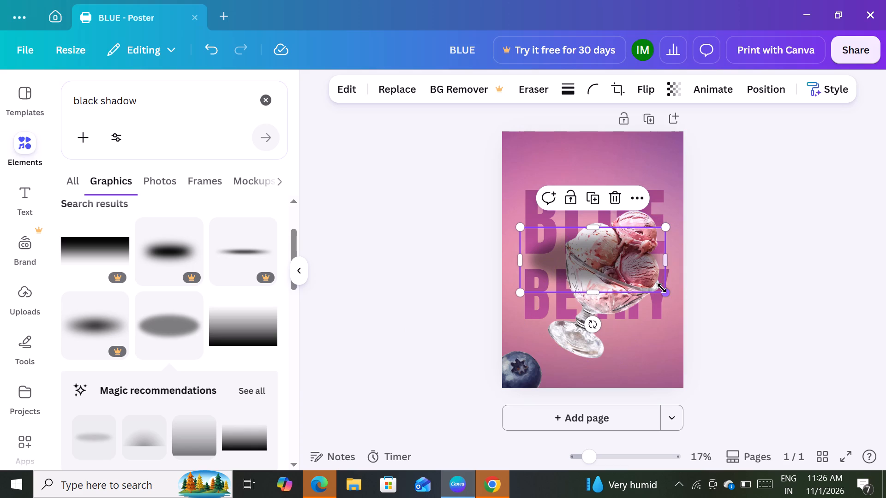
Shrink the oval shadow to about two-thirds of its size and place it under the glass's base, overlapping the bottom-left blueberry.
left_click_drag(662, 288, 613, 270)
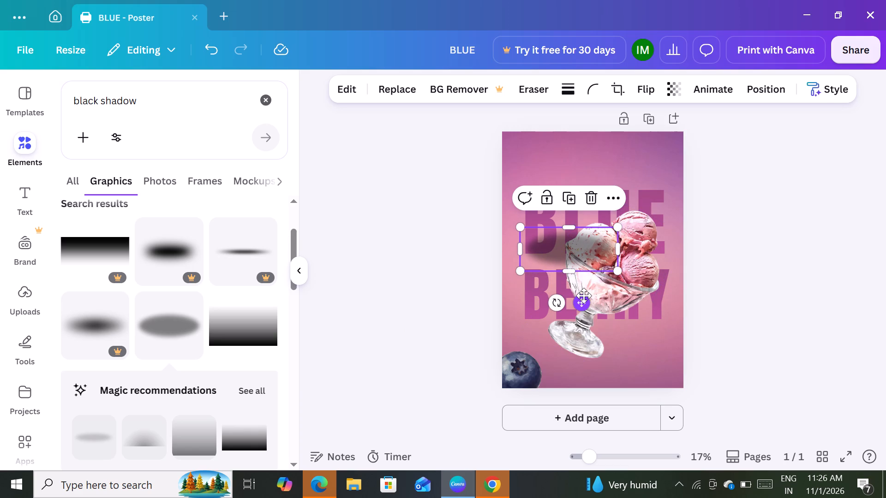
left_click_drag(584, 296, 571, 407)
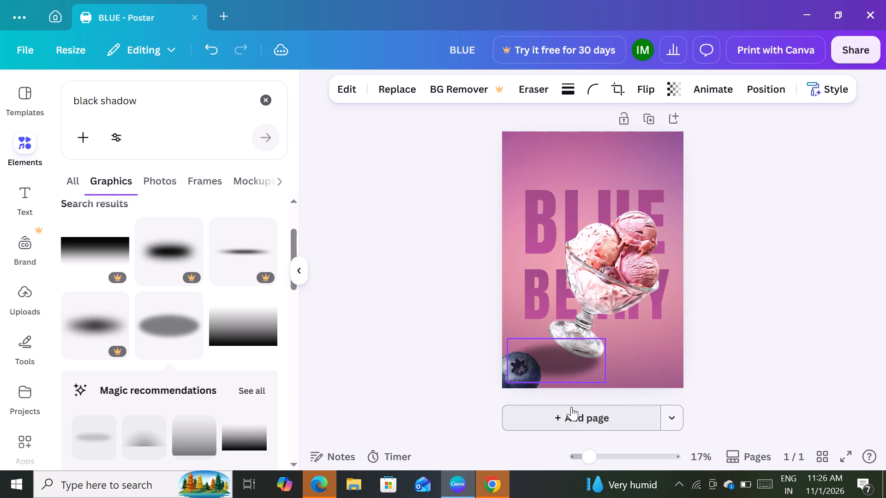
left_click_drag(571, 407, 568, 406)
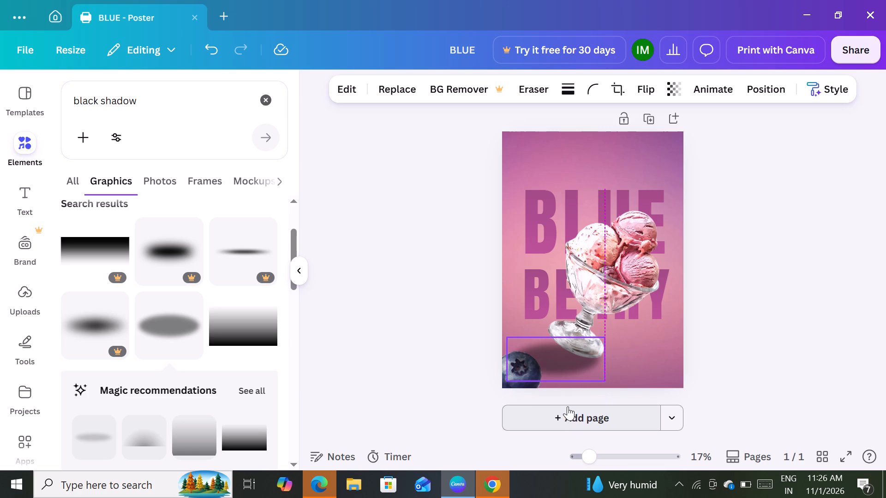
left_click_drag(568, 406, 569, 412)
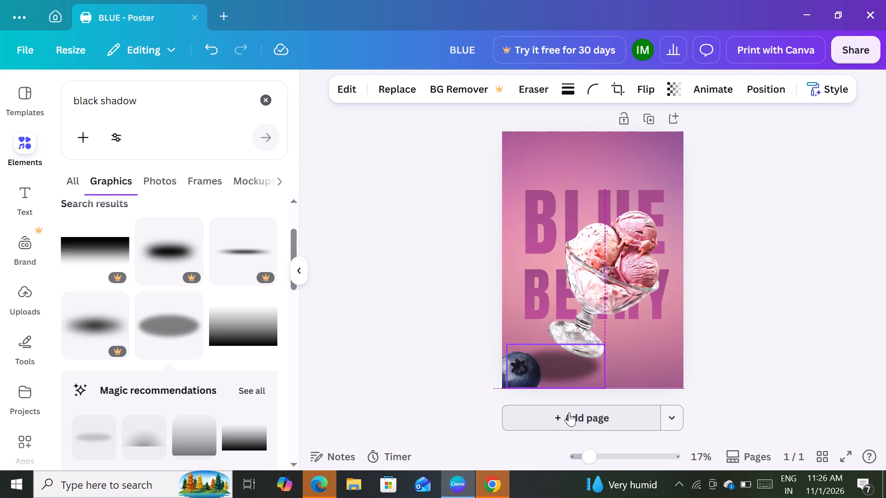
left_click_drag(569, 412, 566, 414)
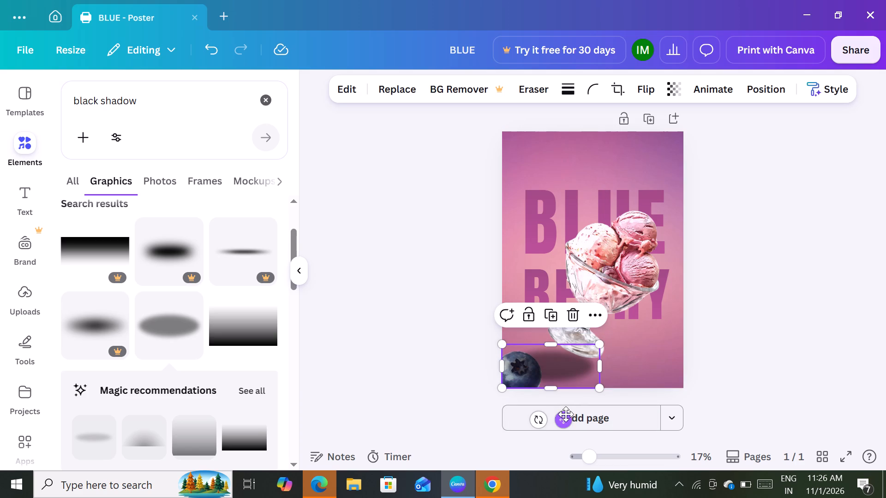
left_click(802, 335)
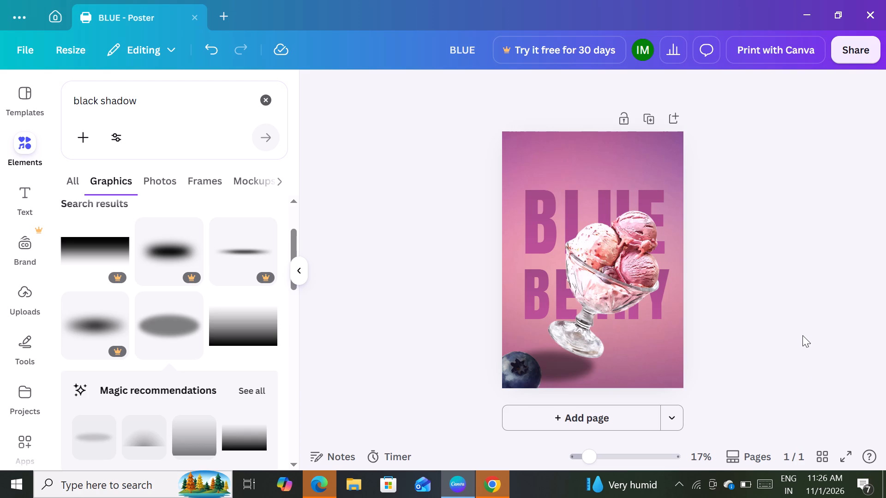
left_click(522, 369)
left_click(521, 369)
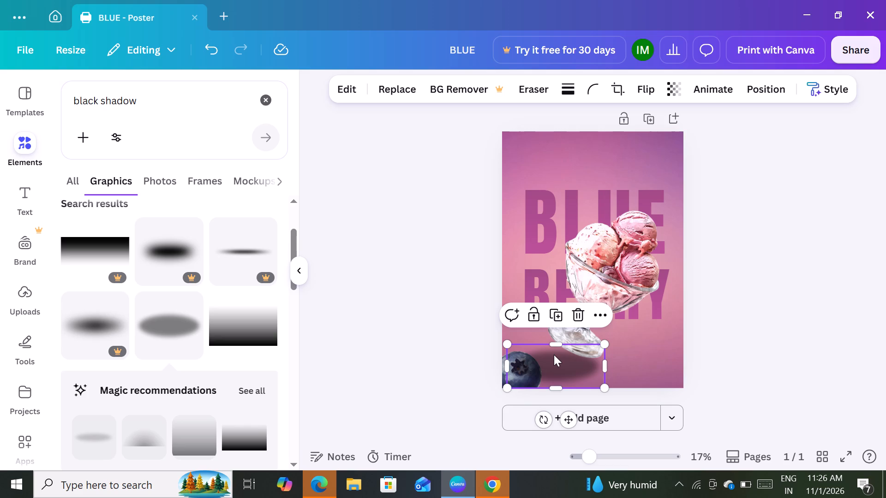
left_click_drag(554, 355, 554, 348)
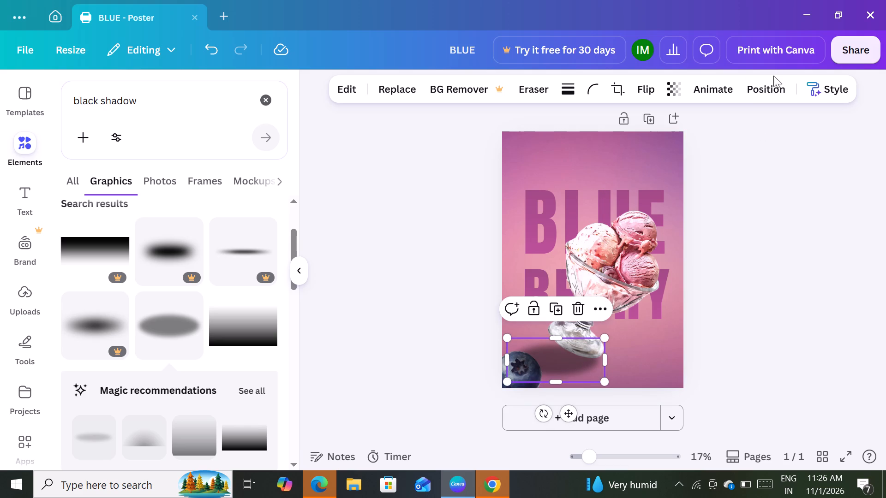
Bring the oval shadow to the front, and send it one layer backward so it sits behind the glass's base.
left_click(773, 83)
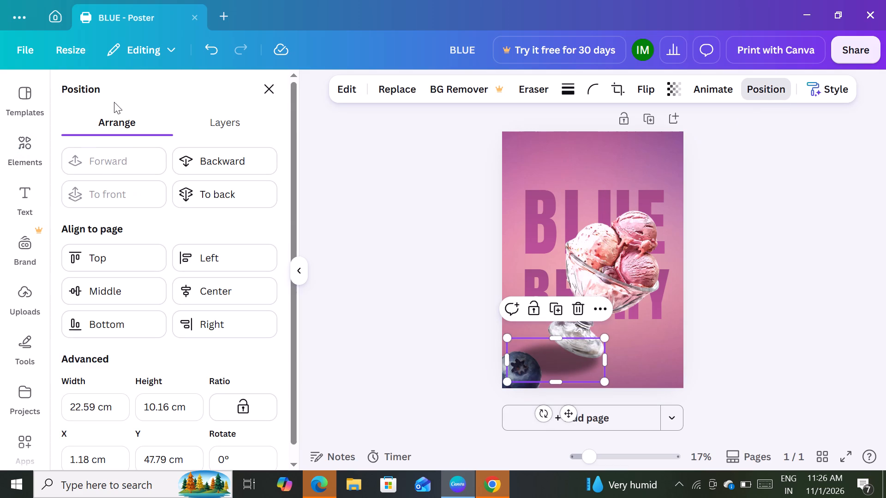
left_click(217, 194)
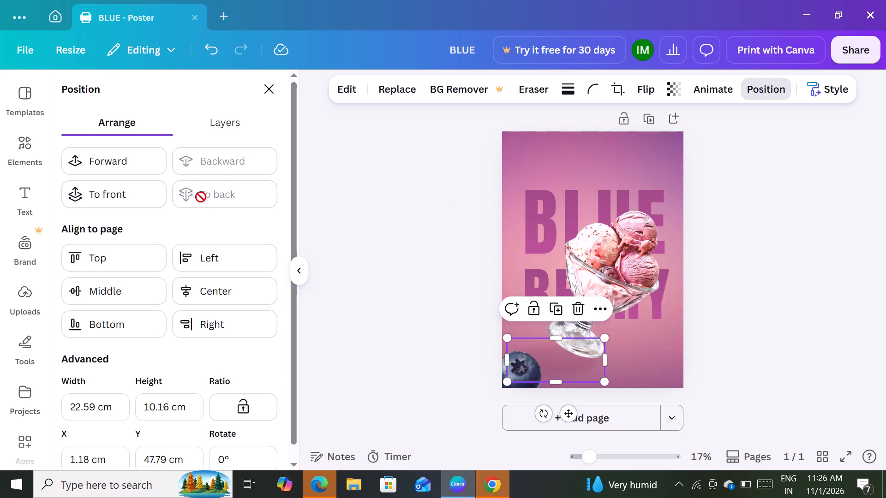
left_click(109, 185)
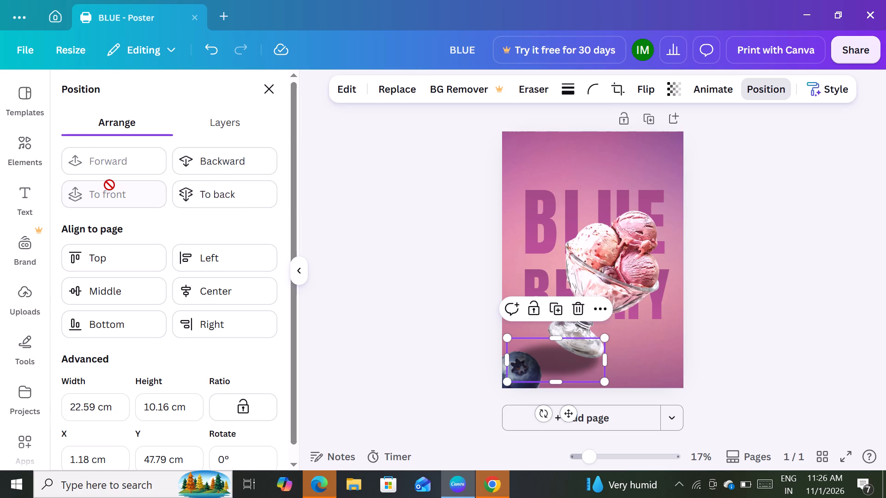
left_click(212, 168)
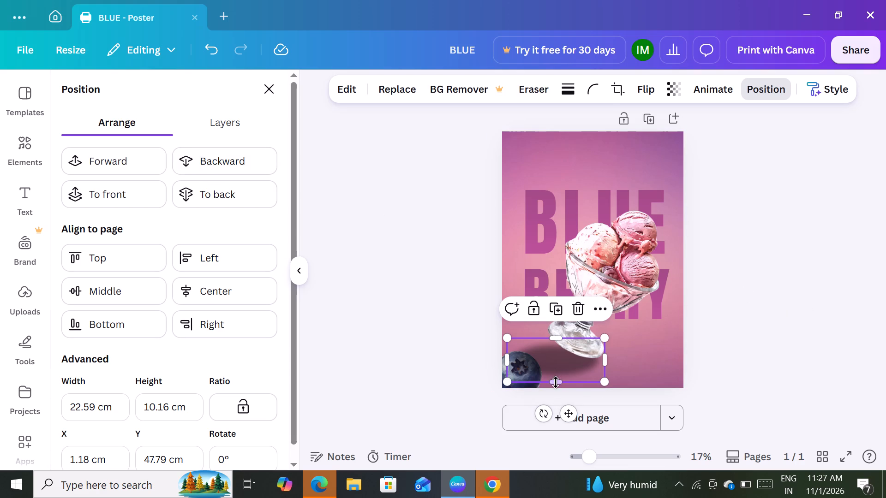
Resize the oval shadow under the glass to about 16.4 cm wide and 8.4 cm high.
left_click_drag(556, 382, 556, 369)
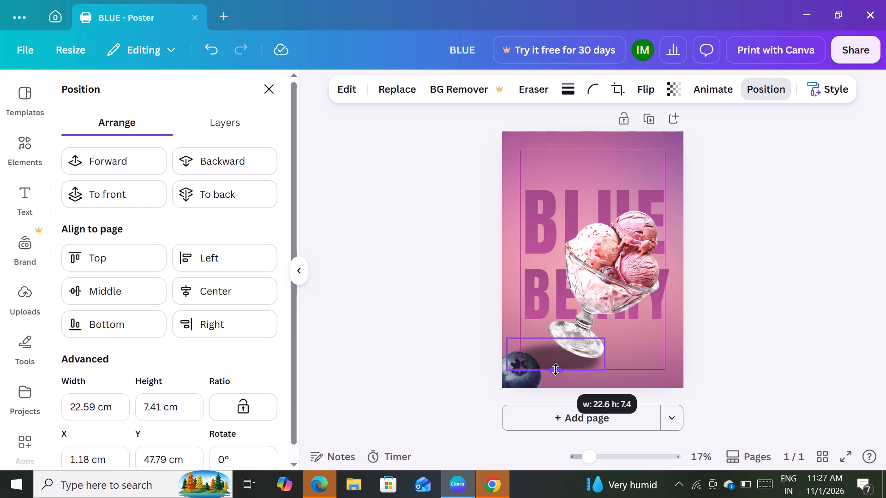
left_click_drag(556, 369, 556, 373)
left_click(409, 372)
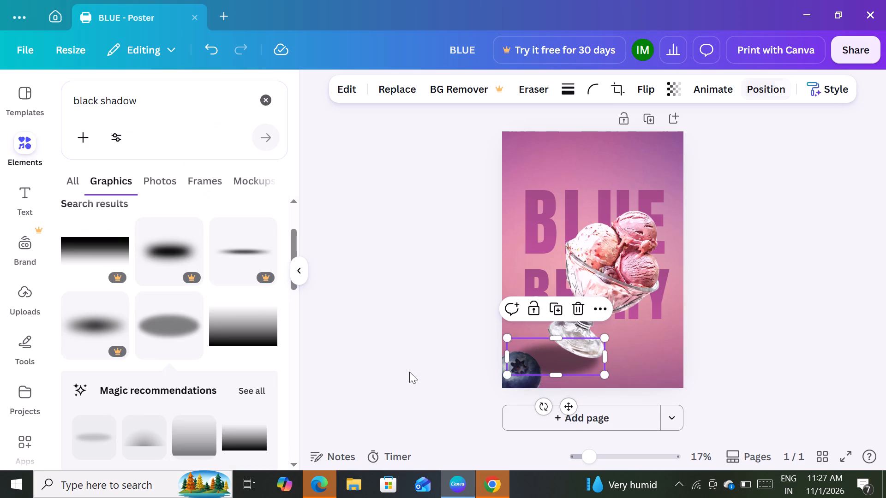
left_click(813, 270)
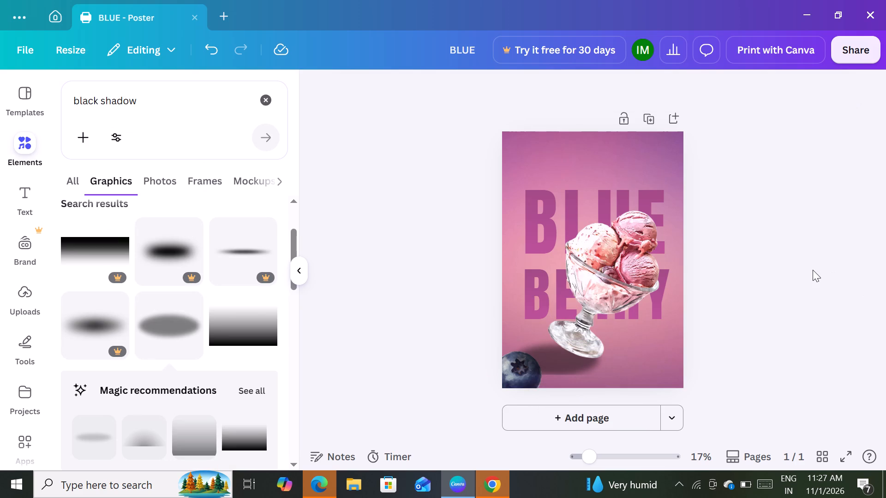
left_click(573, 366)
left_click_drag(555, 378, 555, 394)
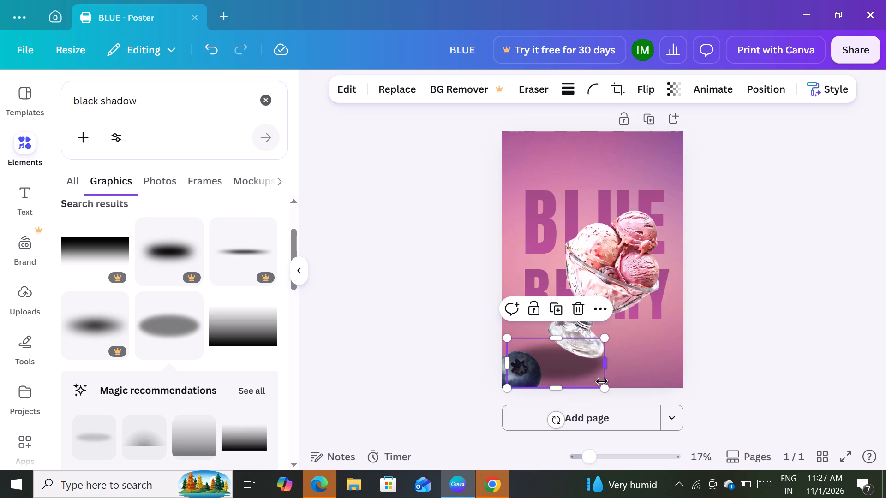
left_click_drag(602, 391, 573, 381)
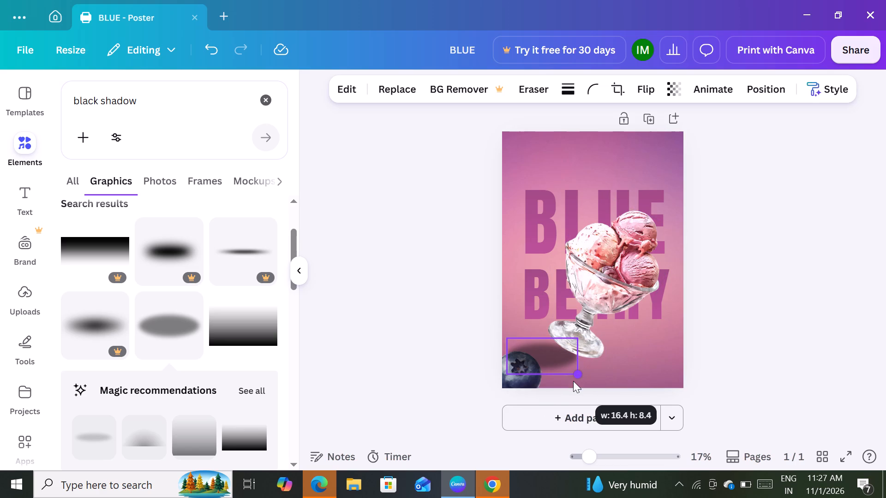
Shift the oval shadow right so it sits under the glass's base, just overlapping the bottom-left blueberry.
left_click_drag(558, 359, 575, 359)
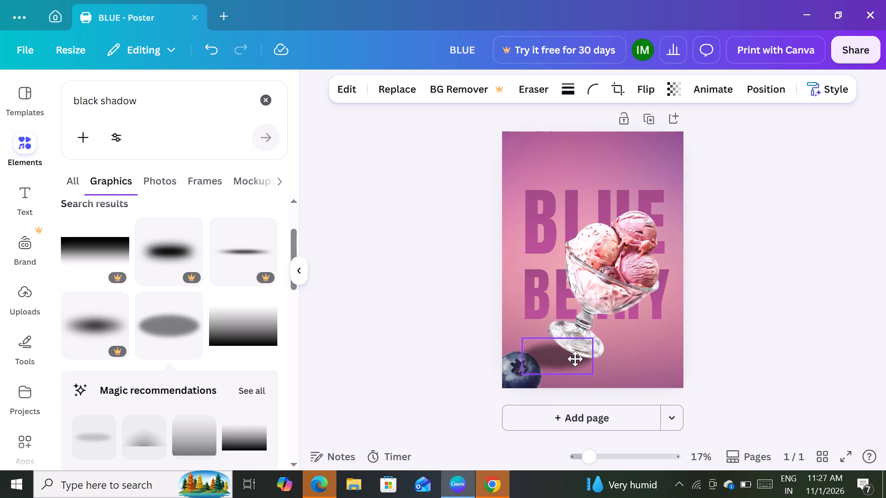
left_click_drag(575, 359, 580, 360)
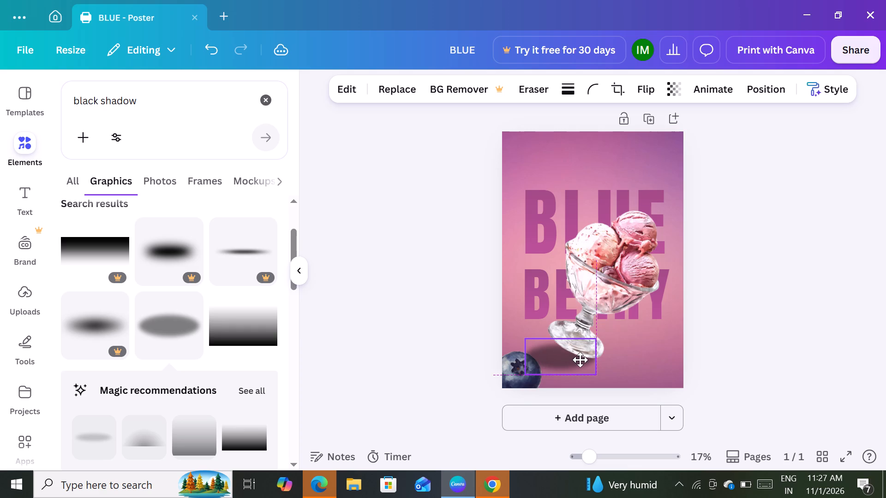
left_click_drag(580, 360, 582, 362)
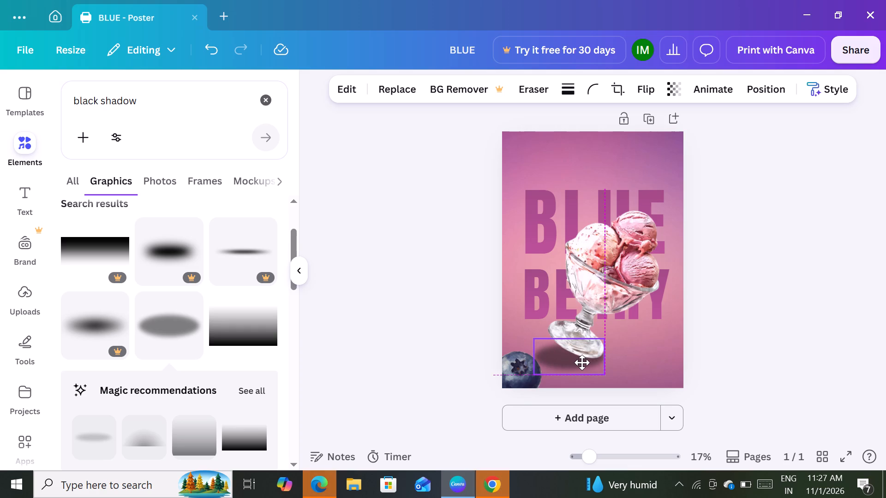
left_click_drag(582, 362, 580, 362)
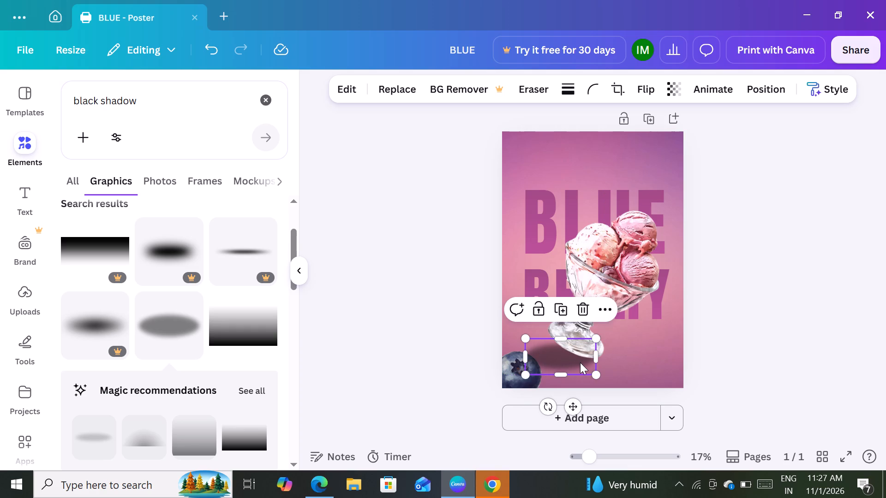
left_click(748, 346)
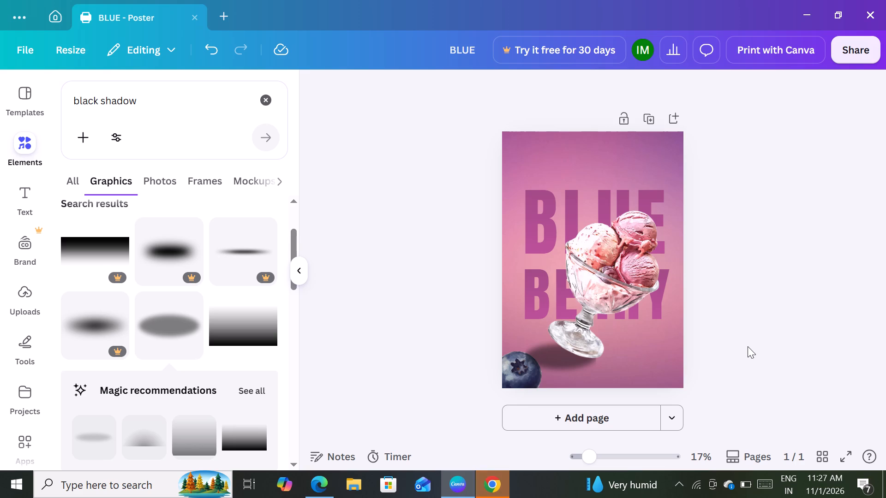
Set the oval shadow's transparency value to 92.
left_click(564, 354)
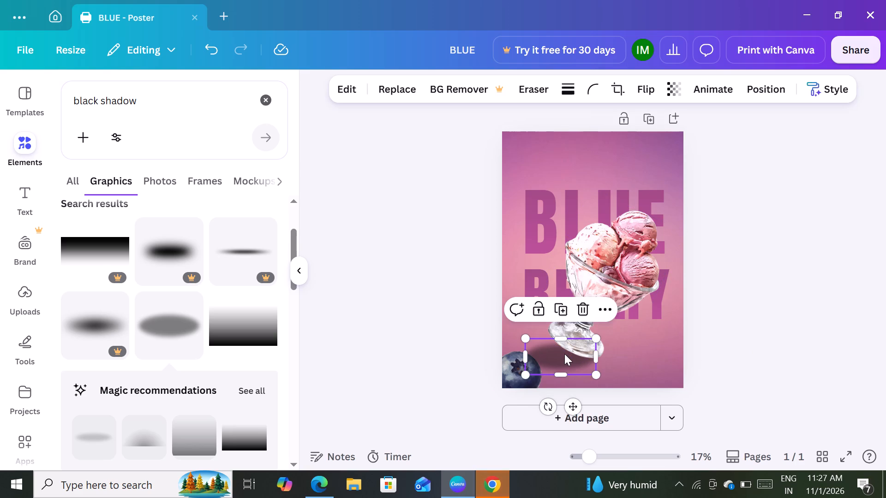
left_click(684, 91)
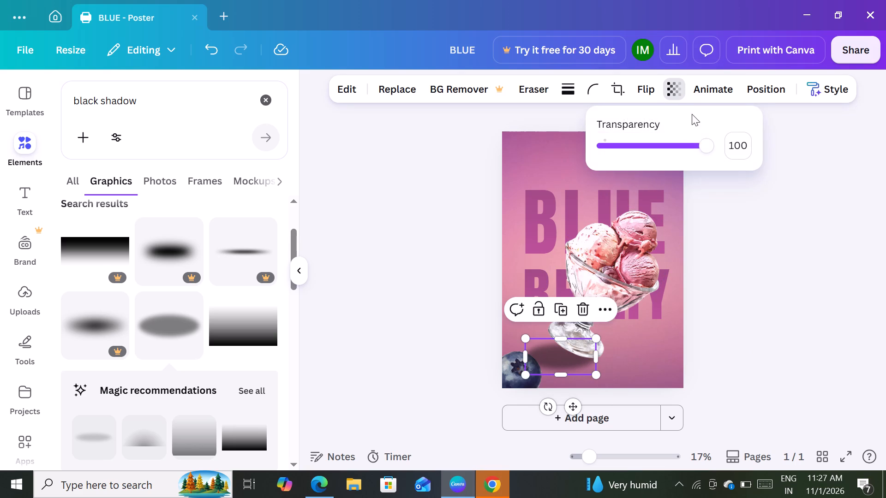
left_click_drag(700, 144, 699, 145)
left_click_drag(699, 145, 688, 156)
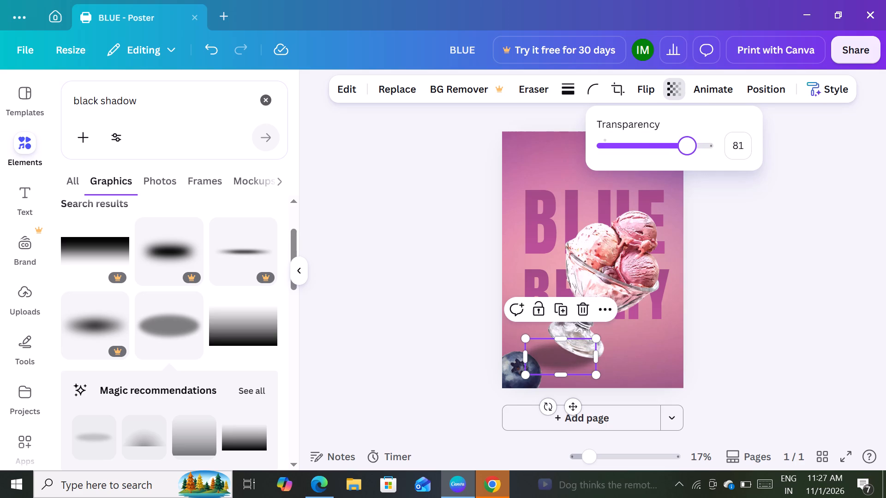
left_click_drag(688, 156, 643, 151)
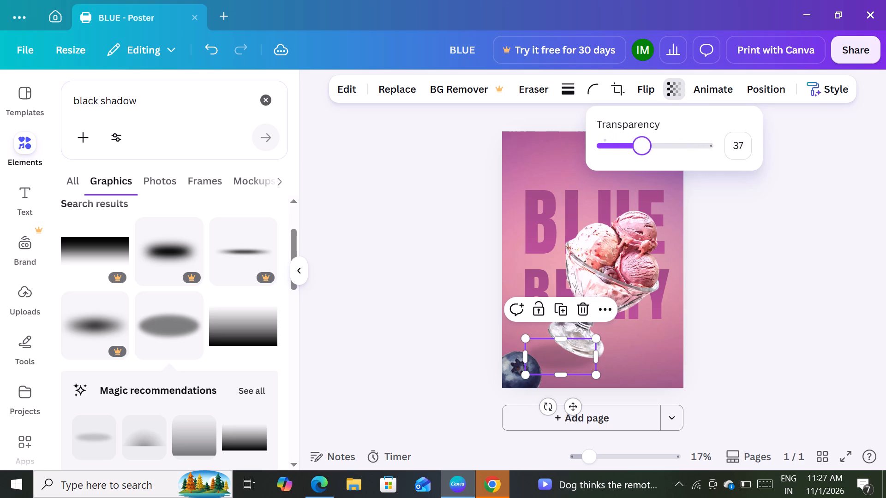
left_click_drag(643, 151, 686, 149)
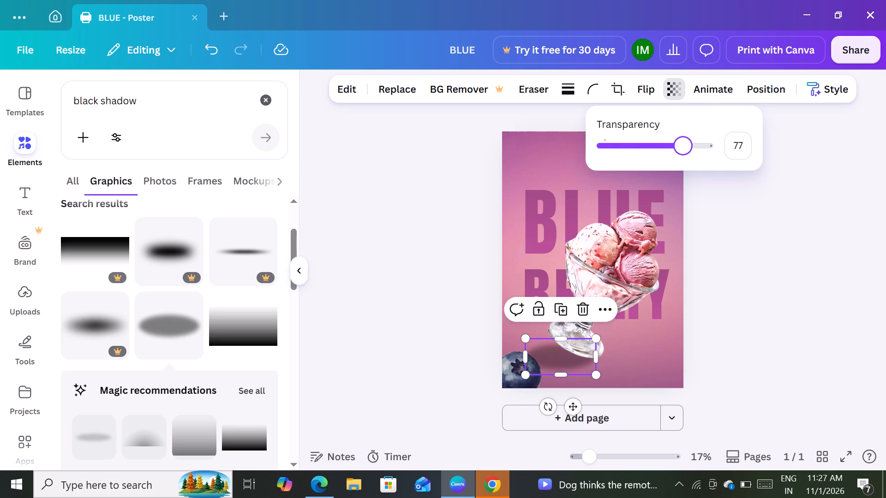
left_click_drag(686, 149, 694, 151)
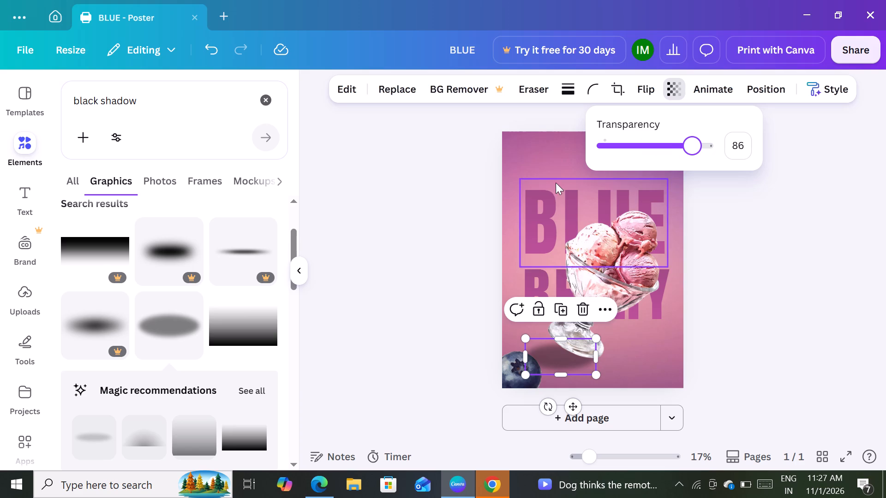
left_click(697, 149)
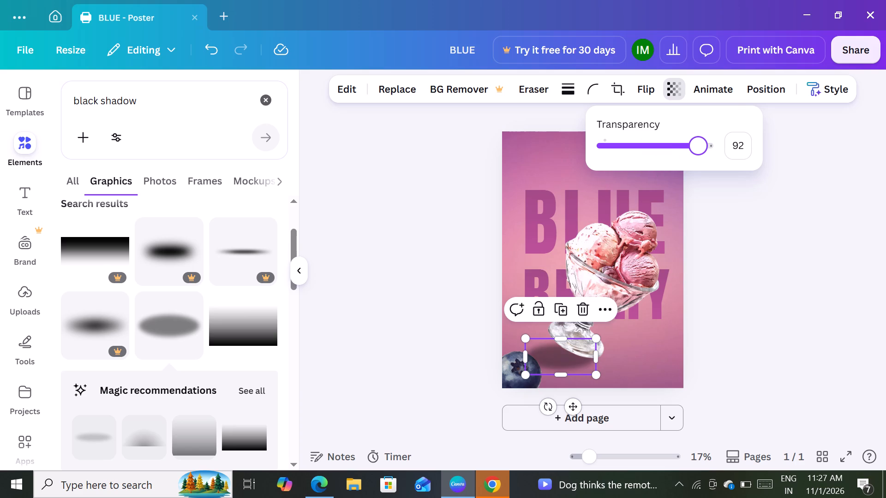
left_click(313, 274)
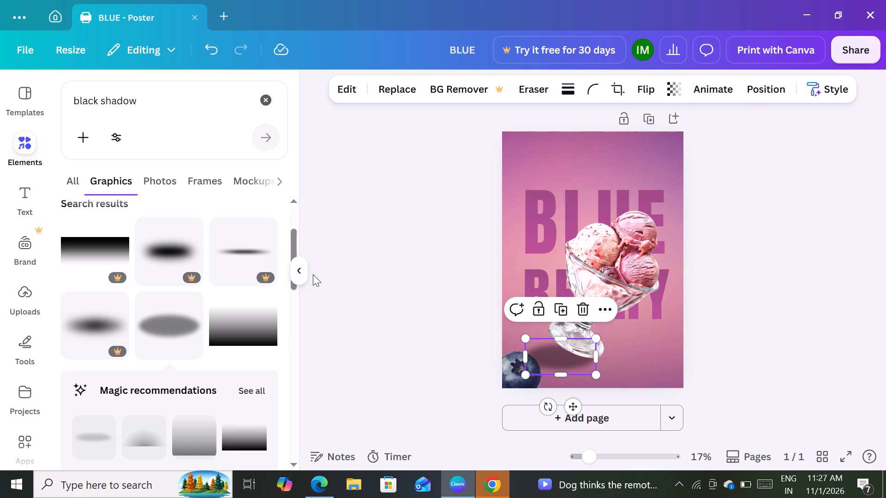
left_click(313, 274)
left_click(370, 268)
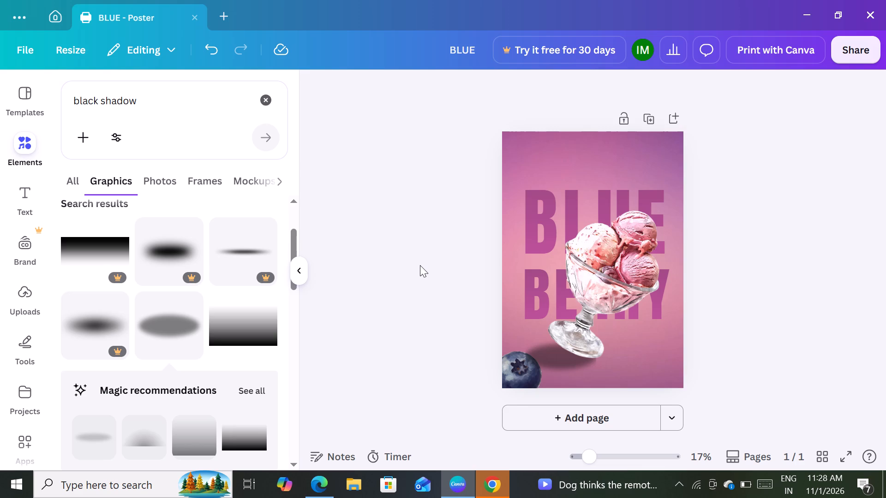
Bring the bottom-left blueberry to the front of the layer order, above the shadow.
left_click(511, 379)
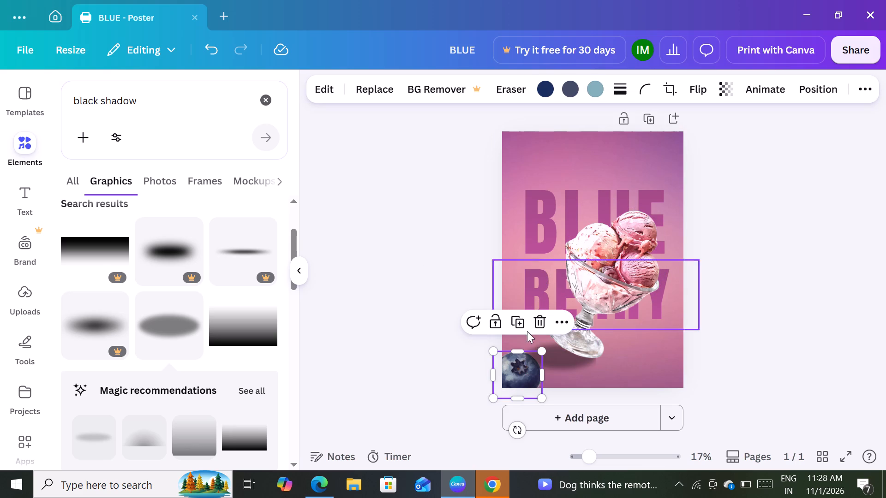
left_click(817, 92)
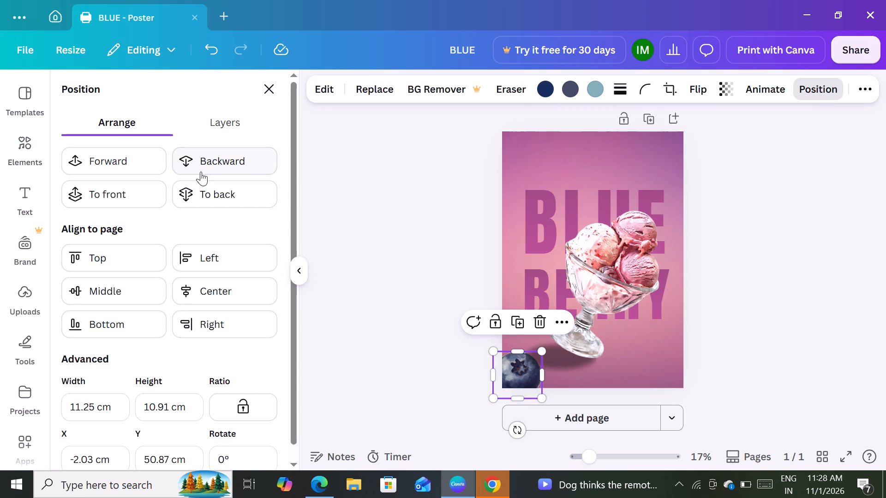
left_click(220, 159)
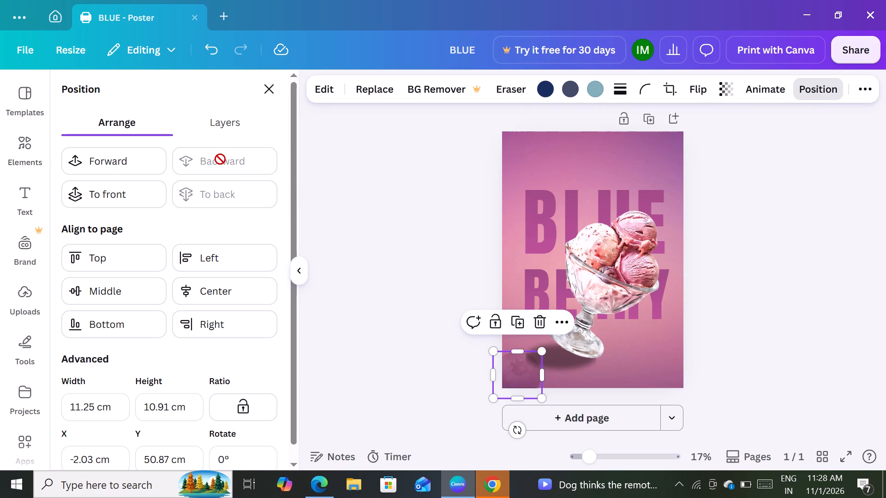
left_click(130, 167)
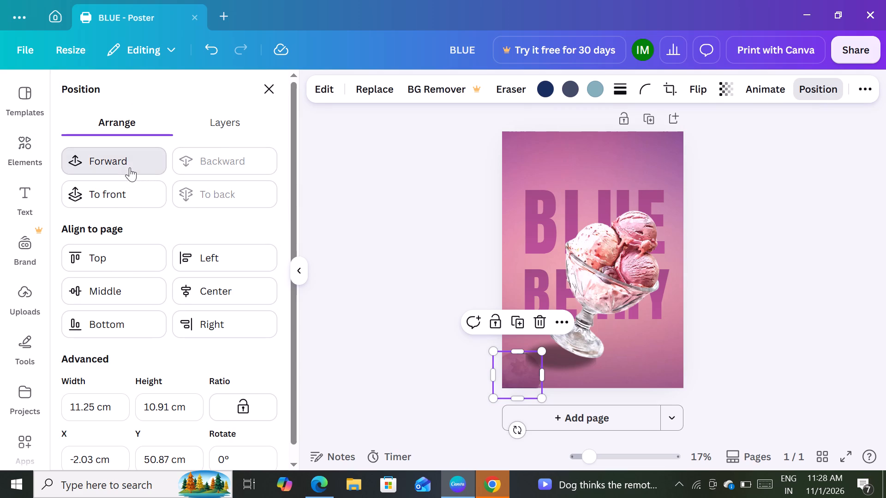
left_click(100, 194)
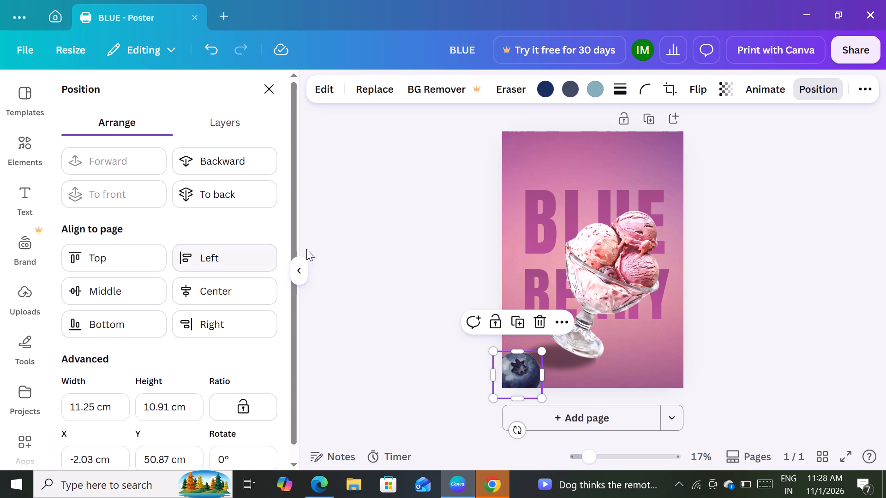
left_click(373, 247)
left_click(373, 247)
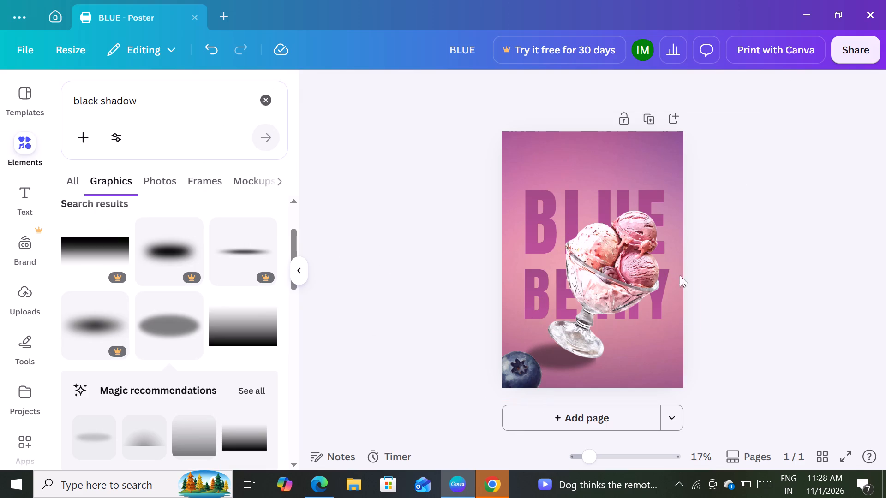
Nudge the blueberry slightly down and left, further into the poster's bottom-left corner.
left_click_drag(521, 379, 513, 386)
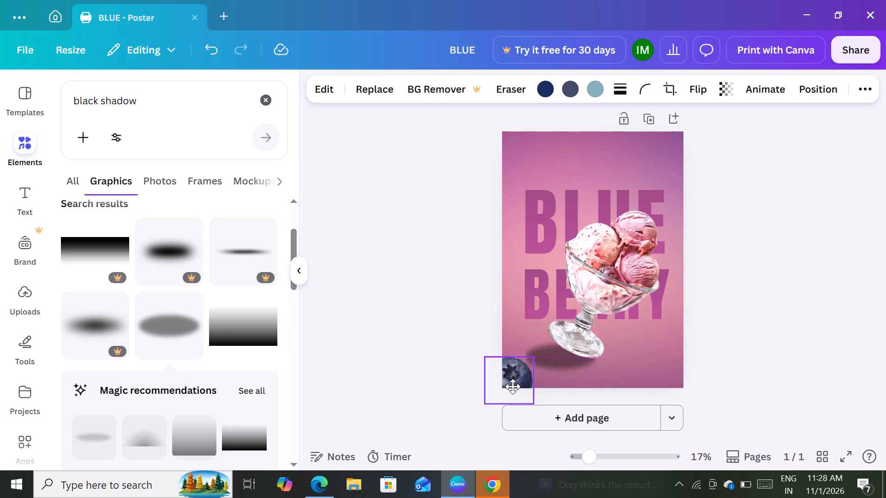
left_click_drag(513, 386, 515, 386)
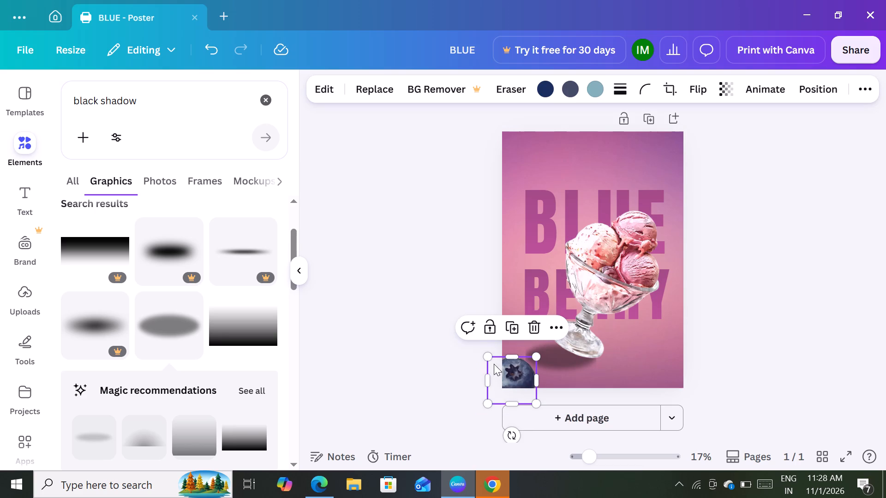
left_click(429, 332)
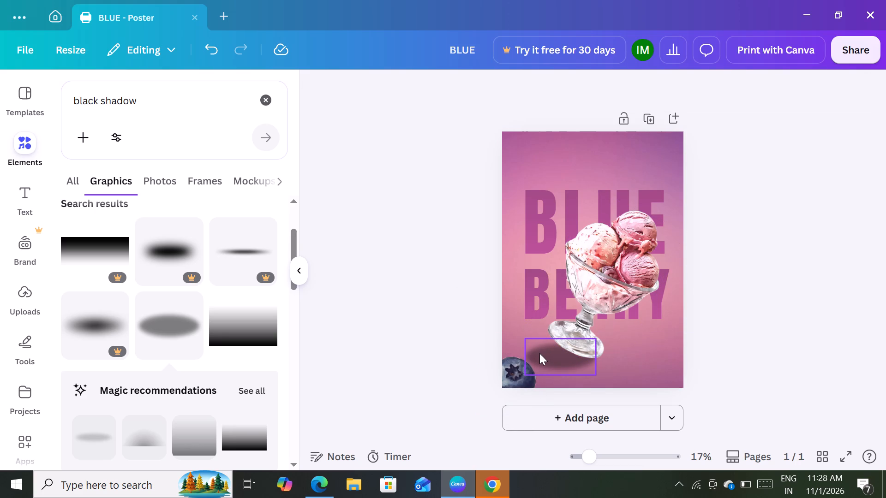
Widen the oval shadow under the glass slightly by extending its left edge toward the bottom-left blueberry.
left_click(539, 353)
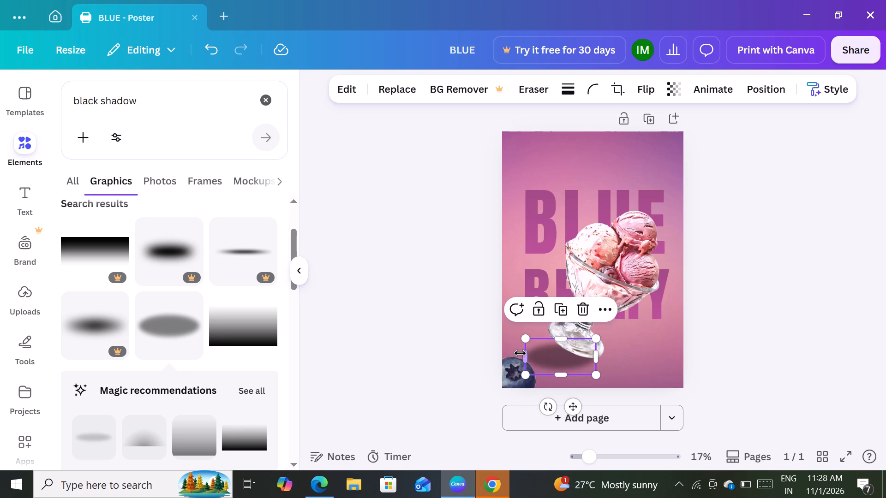
left_click_drag(525, 359, 515, 363)
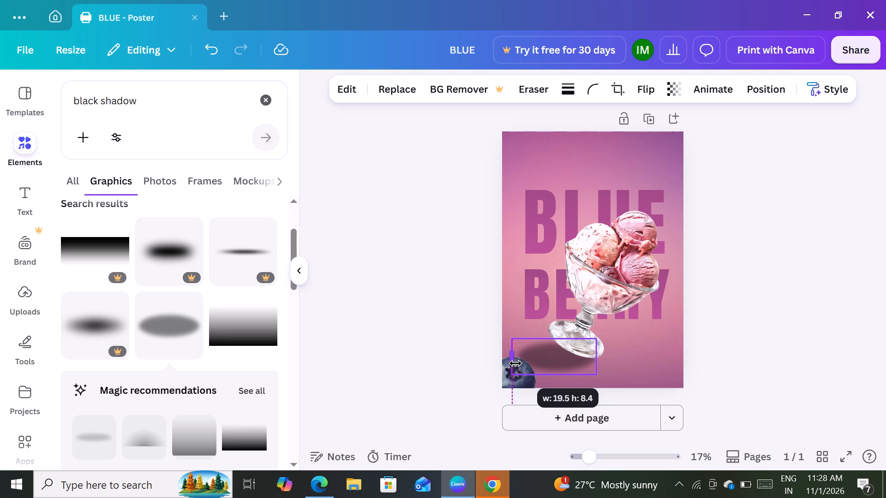
left_click_drag(515, 363, 520, 363)
left_click(462, 333)
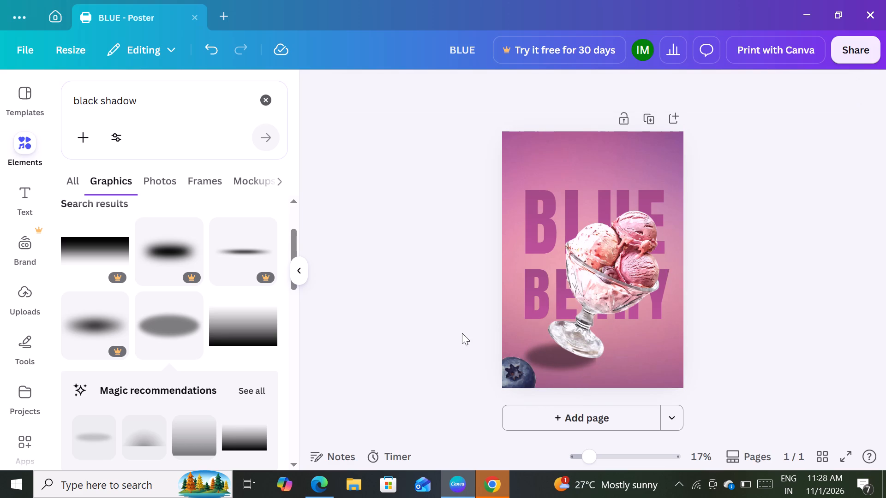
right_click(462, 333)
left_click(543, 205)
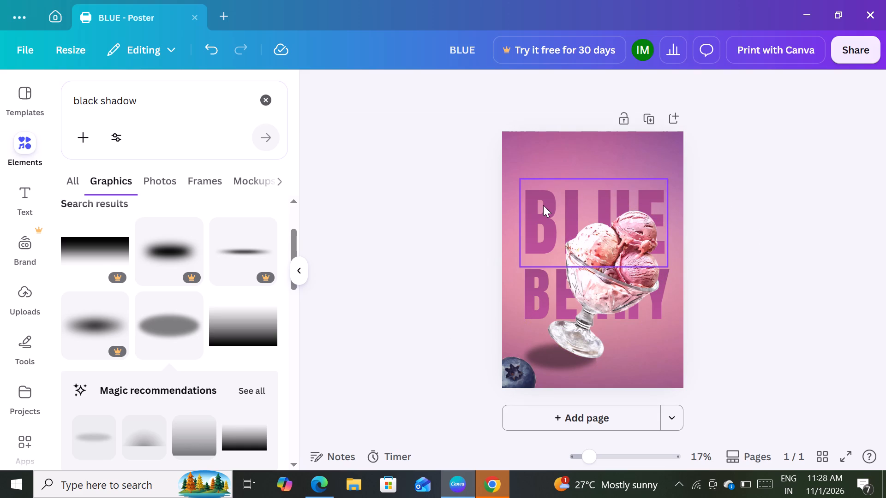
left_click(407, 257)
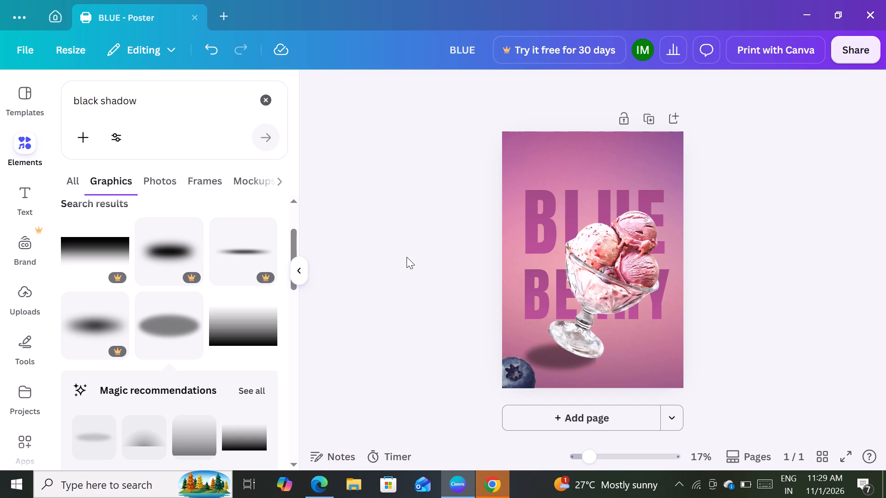
Replace the black shadow search with the recent element search for "berry".
left_click(271, 99)
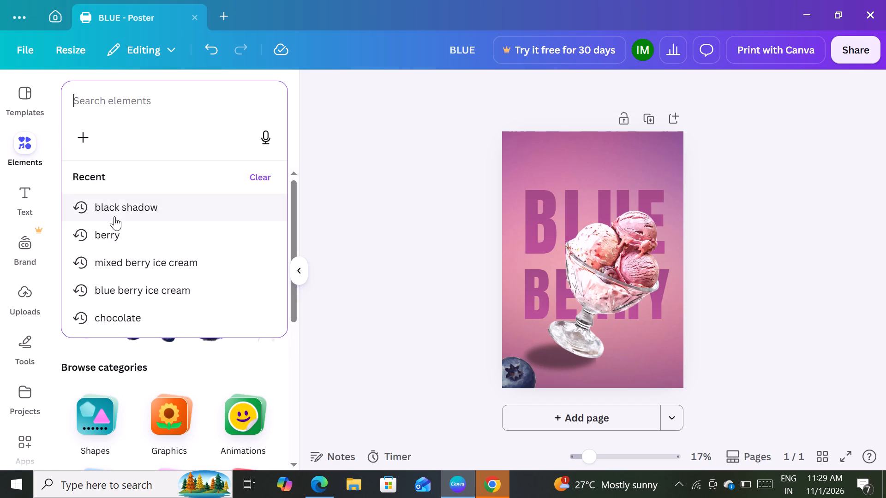
left_click(124, 234)
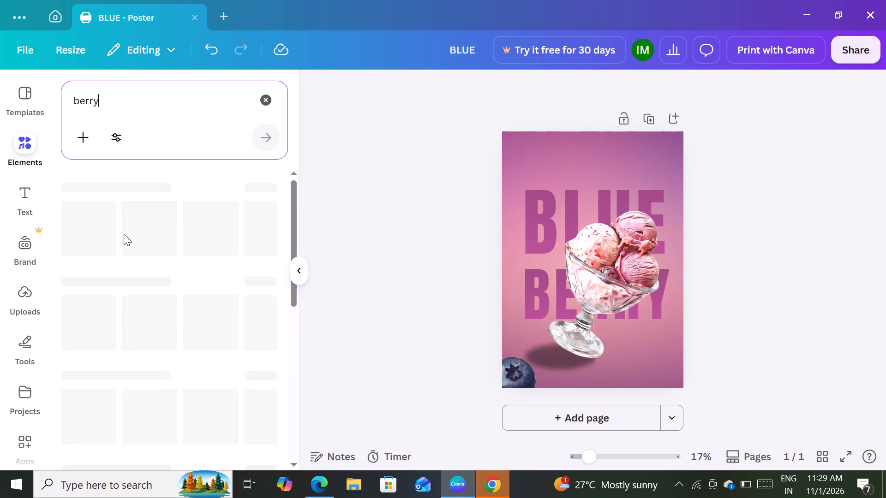